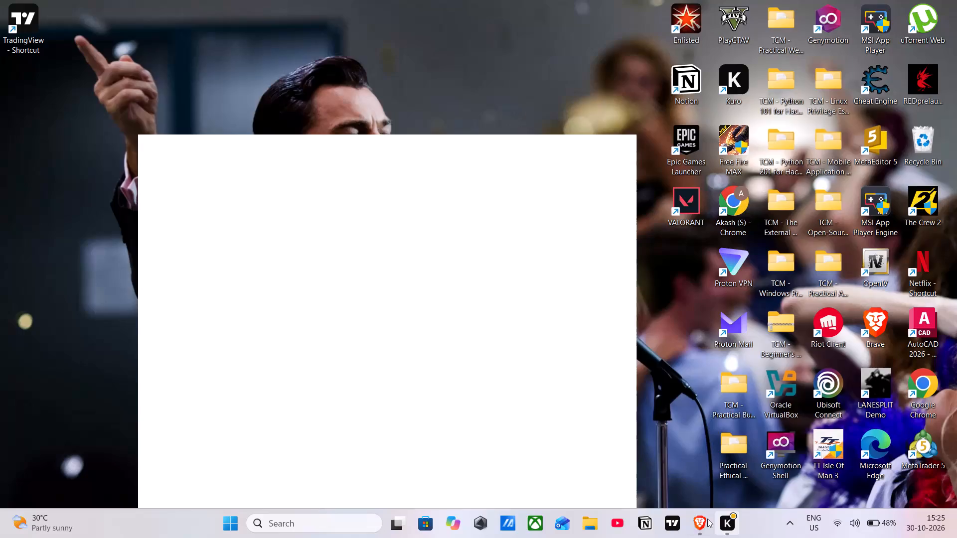
# Switch to the EUR/USD backtest session in the Brave browser.
pyautogui.click(698, 524)
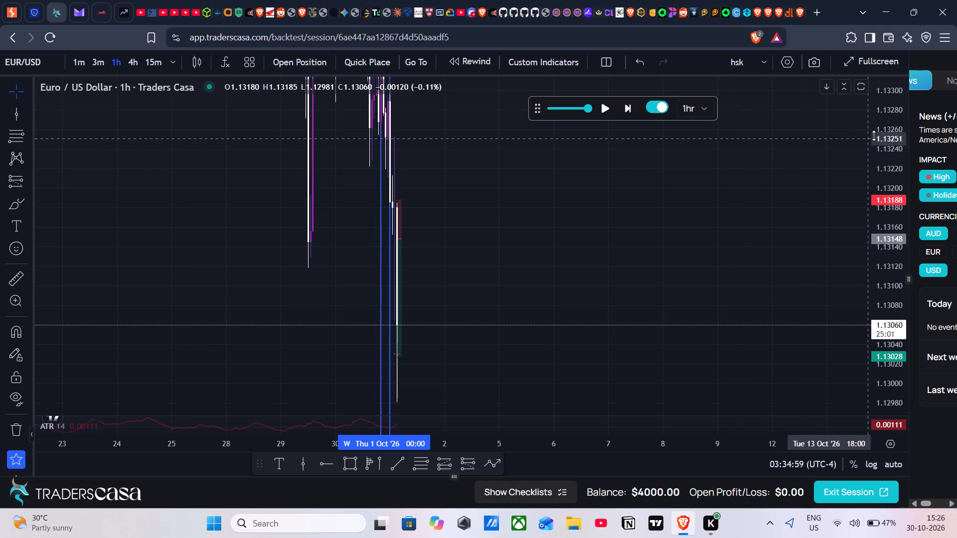
# Add vertical lines at Thu 1 Oct '26 20:00 and Fri 2 Oct '26 00:00 on the 1h EUR/USD chart.
pyautogui.moveTo(885, 128); pyautogui.dragTo(825, 452)
pyautogui.scroll(5, 496, 272)
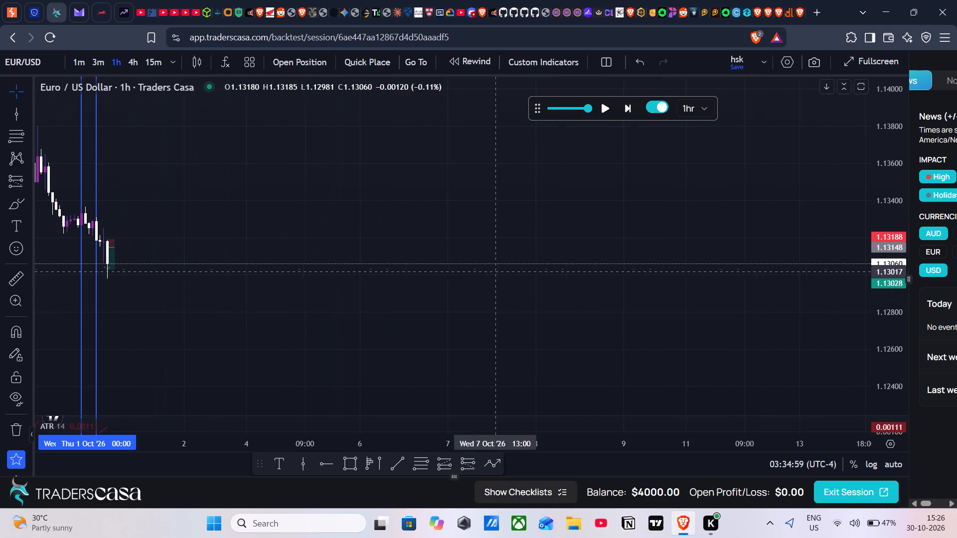
pyautogui.moveTo(424, 265); pyautogui.dragTo(624, 267)
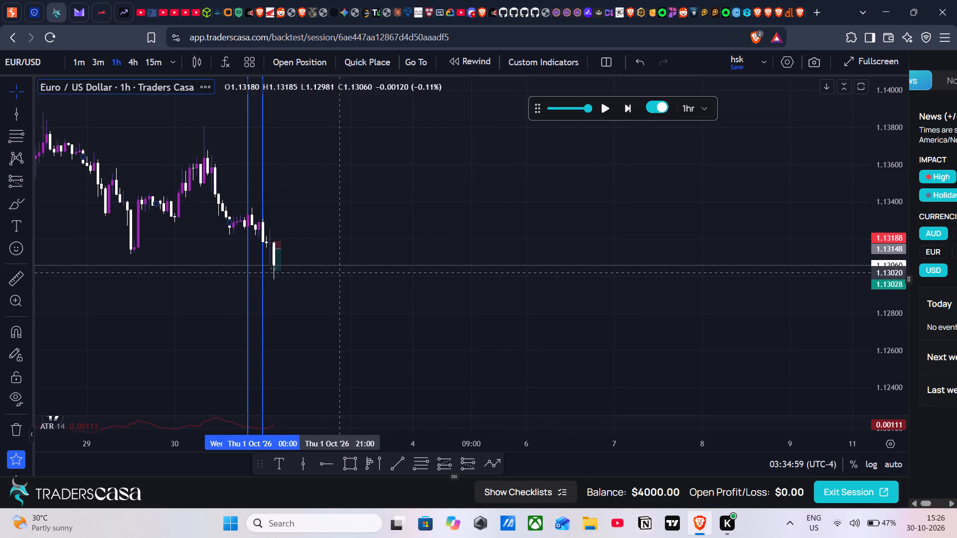
pyautogui.click(336, 260)
pyautogui.hotkey('alt', 'v')
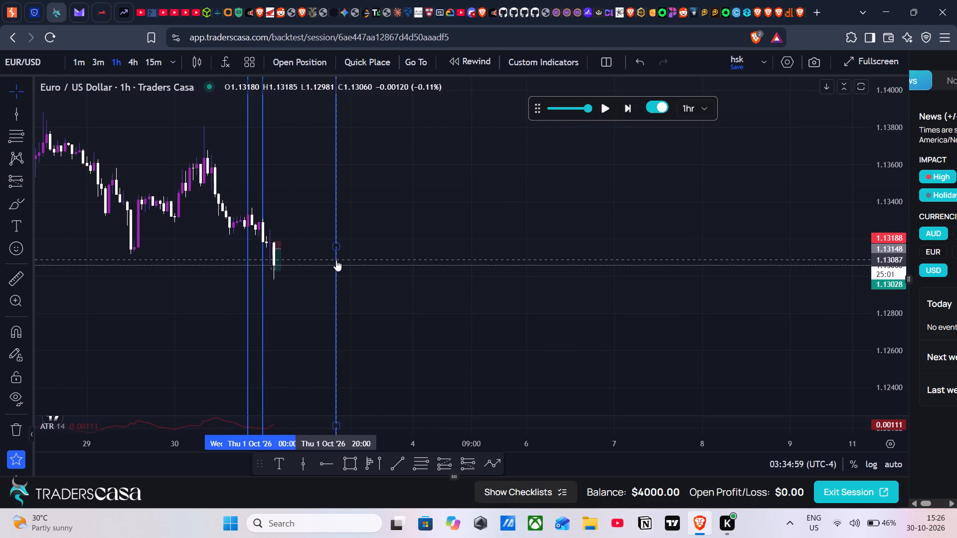
pyautogui.click(350, 251)
pyautogui.hotkey('alt', 'v')
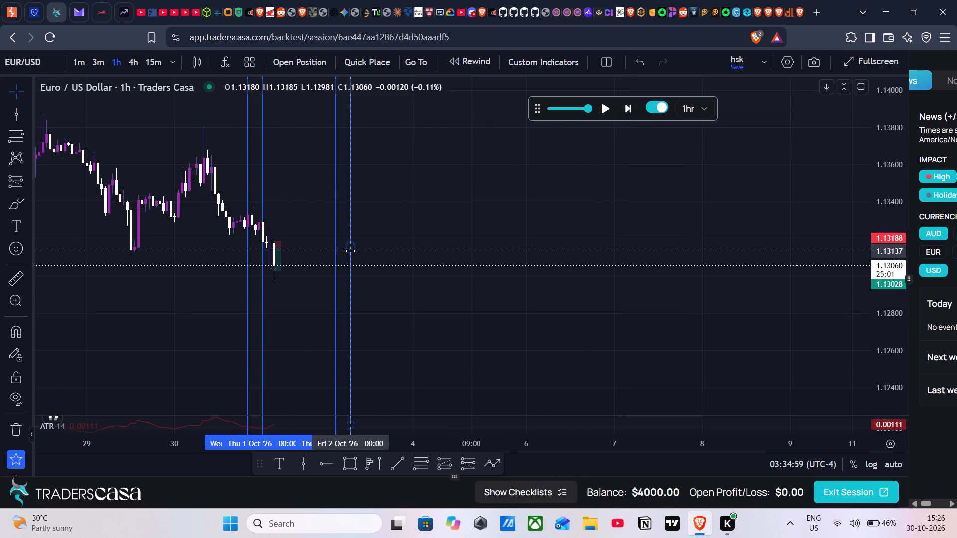
# Play the 1h replay to 21:59:59 on 1 Oct, pause it, and step candle by candle to 01:59:59 on 2 Oct.
pyautogui.click(607, 105)
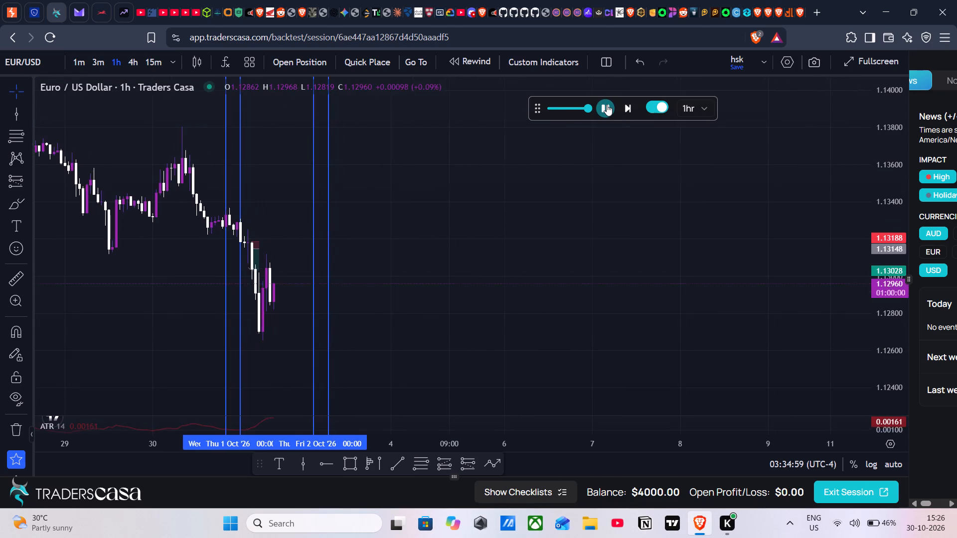
pyautogui.click(607, 105)
pyautogui.scroll(2, 578, 169)
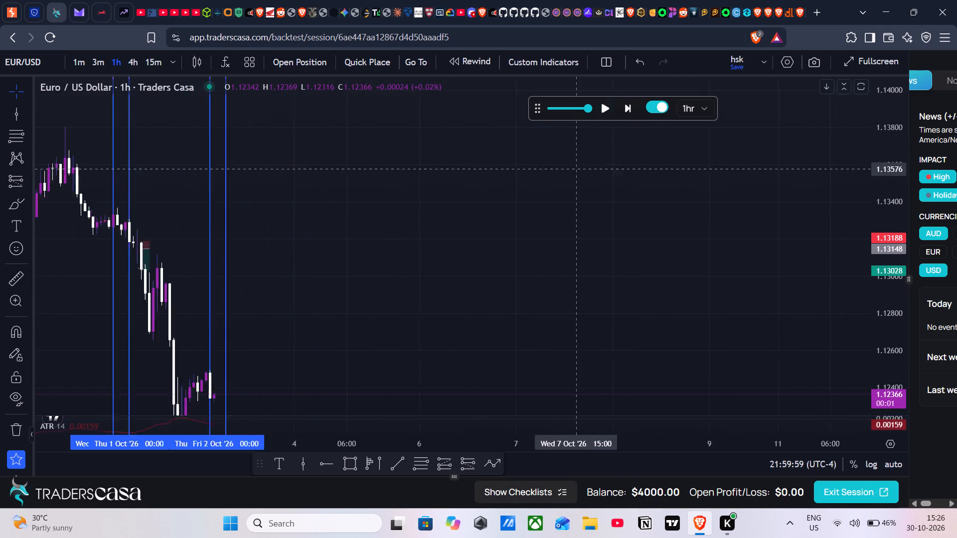
pyautogui.scroll(1, 578, 169)
pyautogui.moveTo(530, 247); pyautogui.dragTo(762, 115)
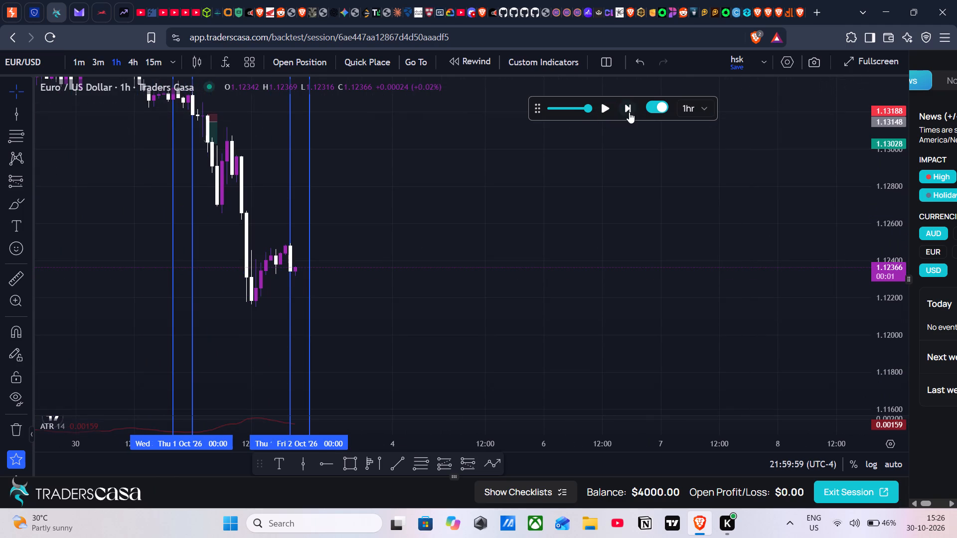
pyautogui.tripleClick(629, 112)
pyautogui.click(629, 112)
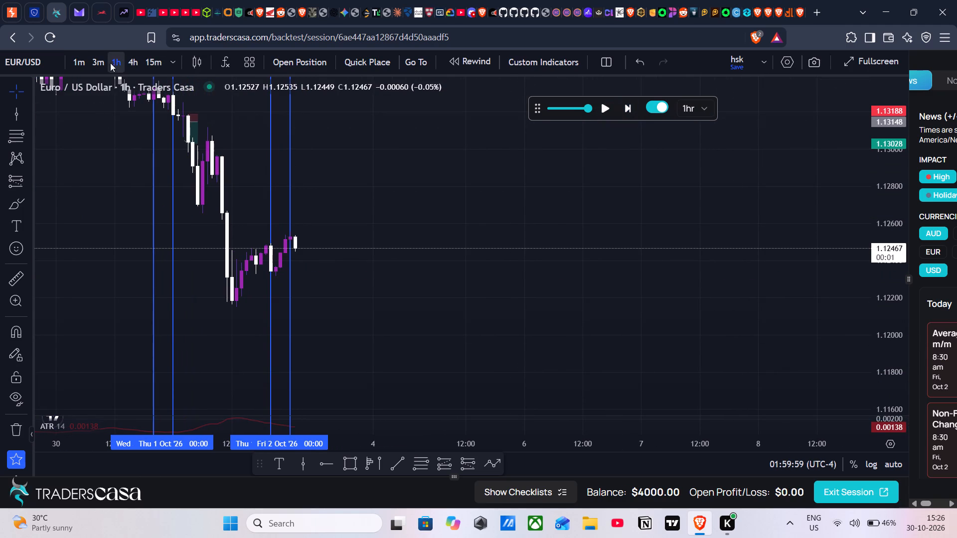
# Switch the EUR/USD chart to the 3-minute timeframe.
pyautogui.click(85, 66)
pyautogui.click(97, 63)
# Advance the 3m replay candle by candle from 02:00 to 03:26:59 on Fri 2 Oct.
pyautogui.scroll(-7, 129, 84)
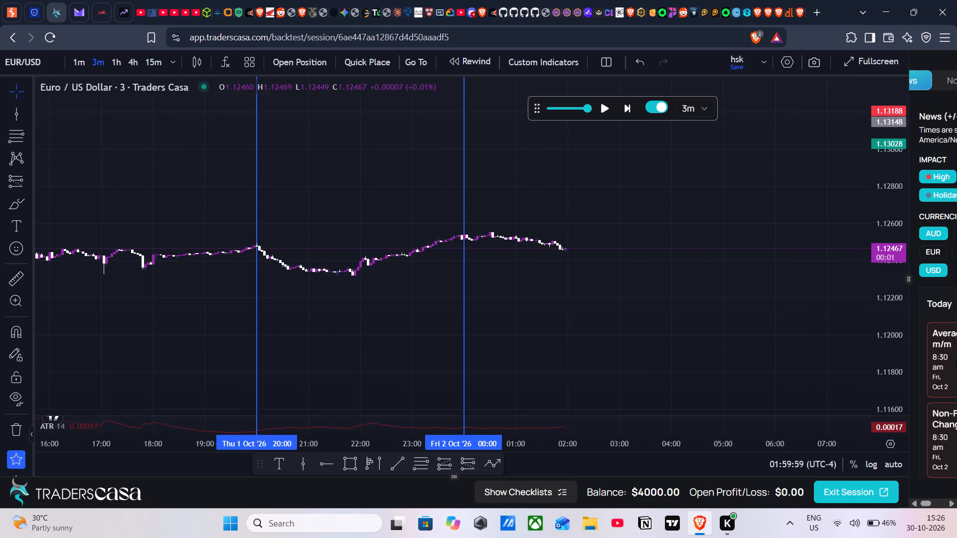
pyautogui.moveTo(886, 359); pyautogui.dragTo(877, 107)
pyautogui.moveTo(890, 377); pyautogui.dragTo(887, 64)
pyautogui.scroll(2, 822, 111)
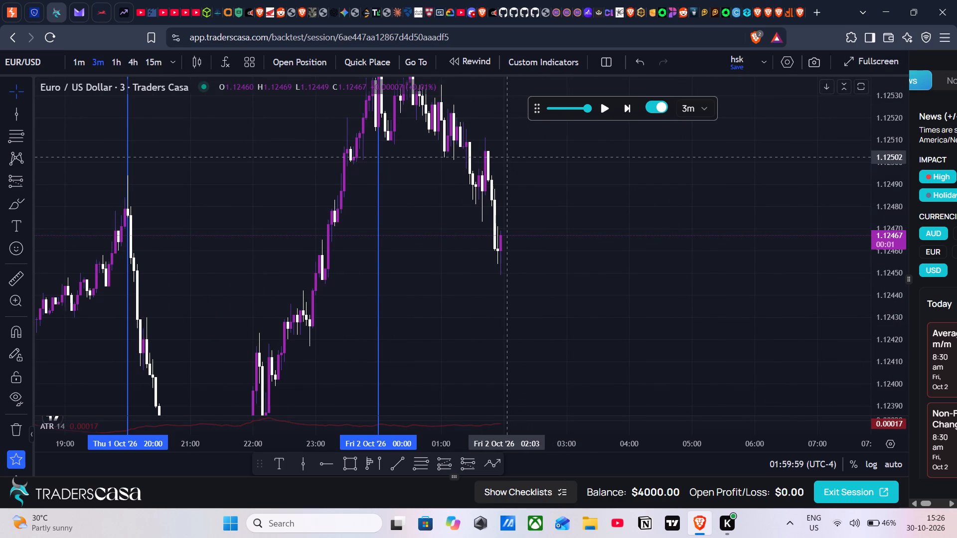
pyautogui.click(630, 105)
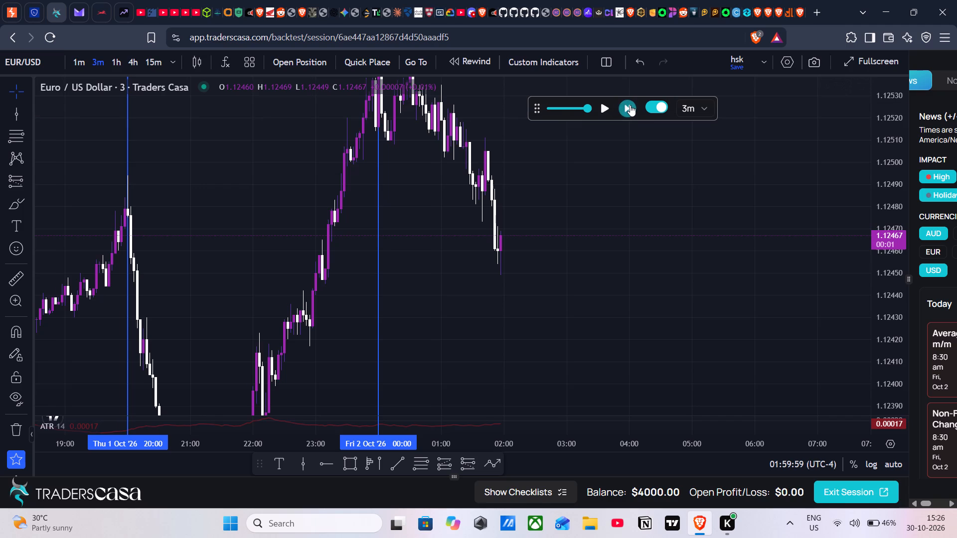
pyautogui.click(630, 105)
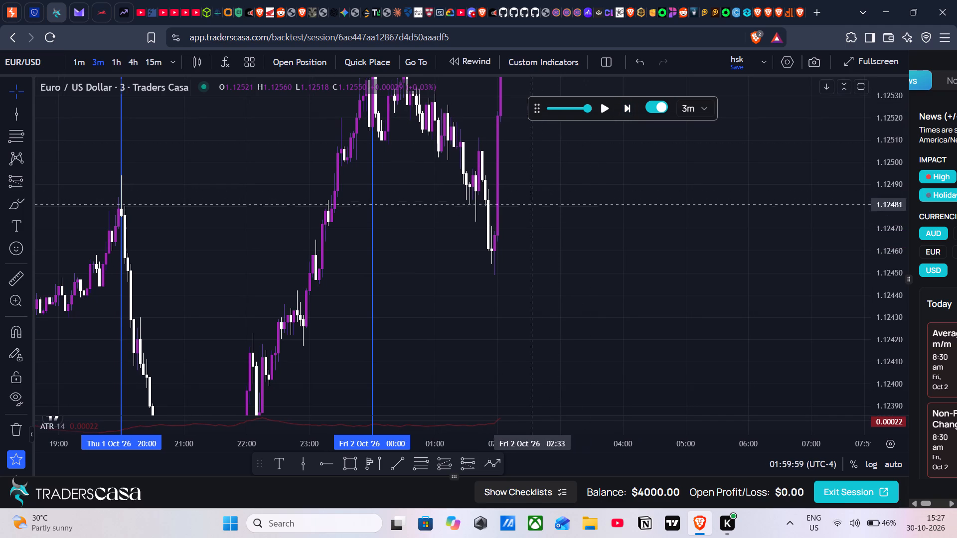
pyautogui.moveTo(514, 126); pyautogui.dragTo(529, 240)
pyautogui.tripleClick(625, 103)
pyautogui.tripleClick(626, 103)
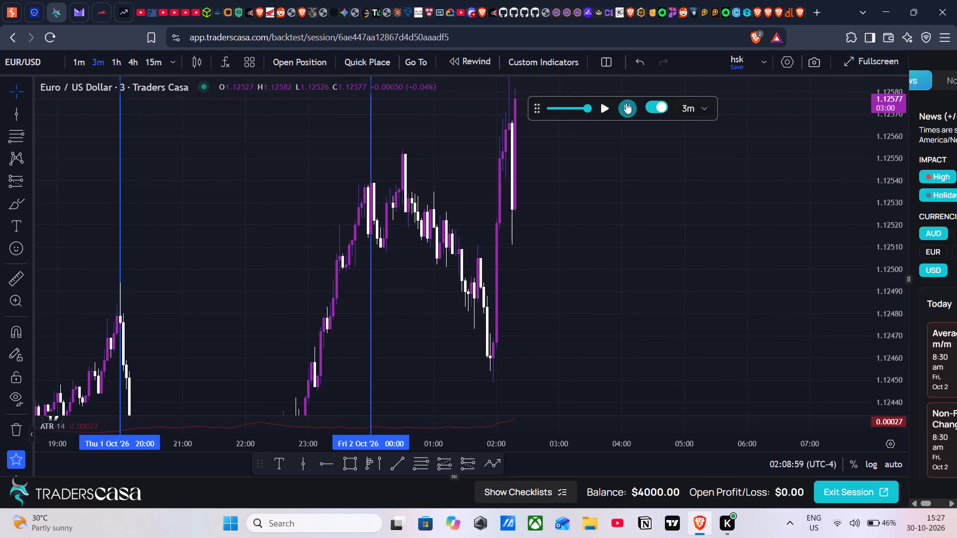
pyautogui.tripleClick(626, 103)
pyautogui.tripleClick(626, 103)
pyautogui.tripleClick(626, 103)
pyautogui.tripleClick(626, 103)
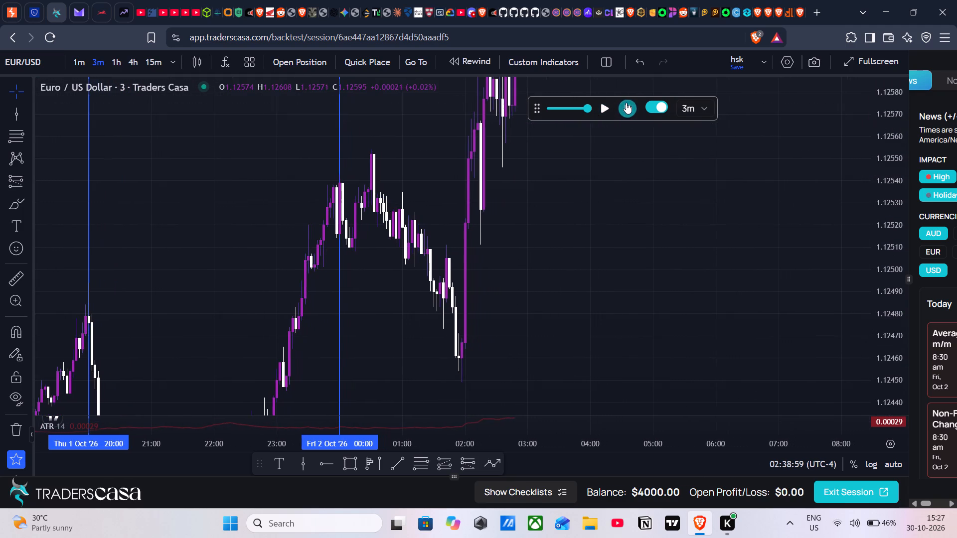
pyautogui.tripleClick(626, 103)
pyautogui.tripleClick(626, 103)
pyautogui.tripleClick(626, 103)
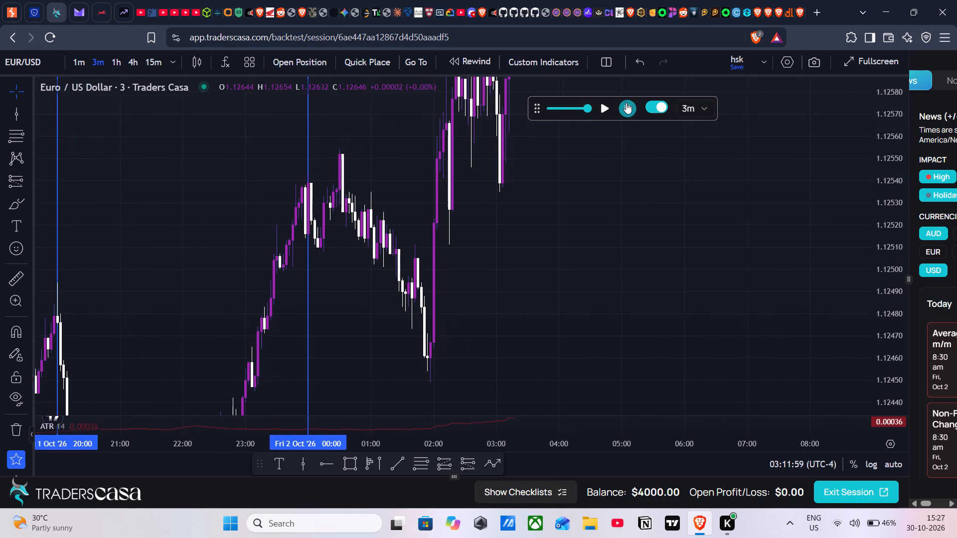
pyautogui.moveTo(598, 179); pyautogui.dragTo(595, 332)
pyautogui.moveTo(595, 199); pyautogui.dragTo(575, 361)
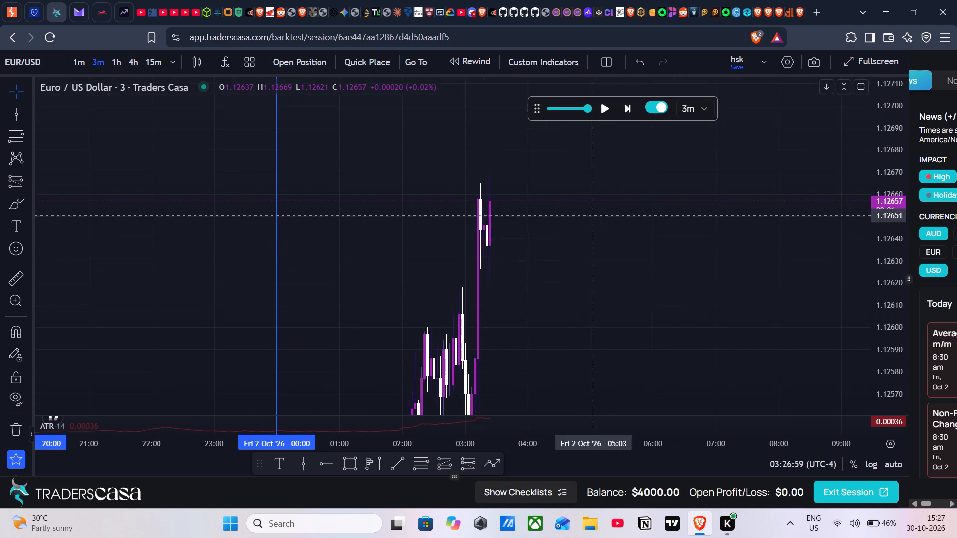
# Play the 3m replay in short bursts, pausing at 03:47:59 and 04:35:59, and stop it at about 05:05.
pyautogui.doubleClick(598, 100)
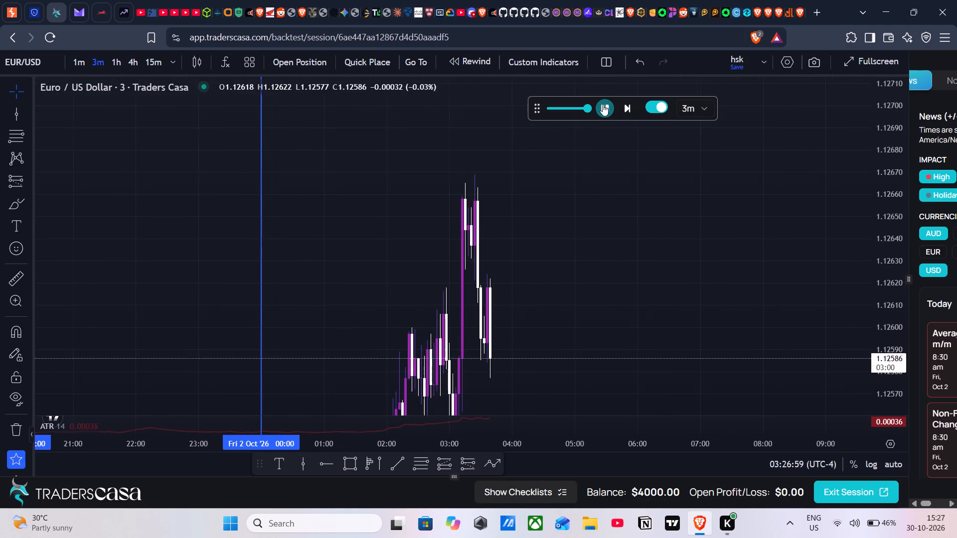
pyautogui.click(603, 105)
pyautogui.scroll(4, 572, 240)
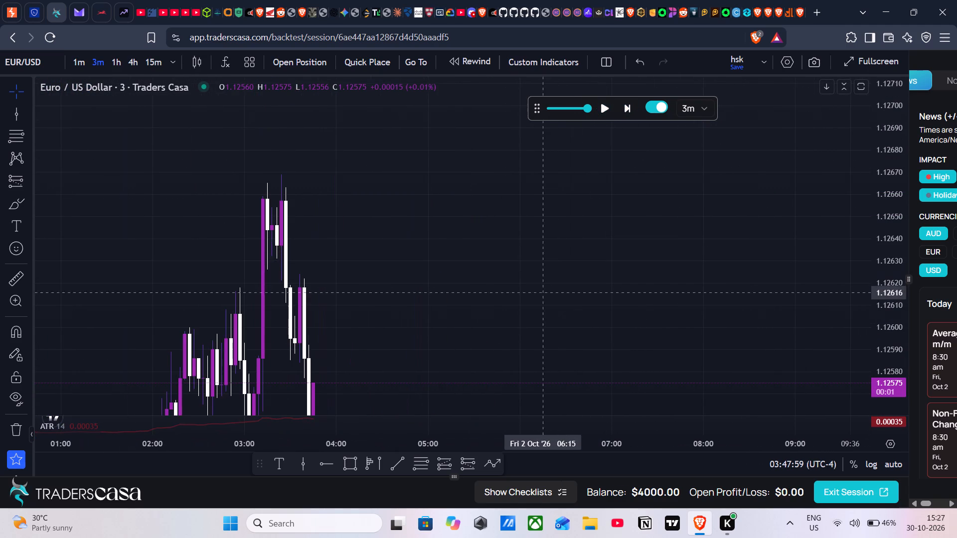
pyautogui.moveTo(523, 304); pyautogui.dragTo(608, 141)
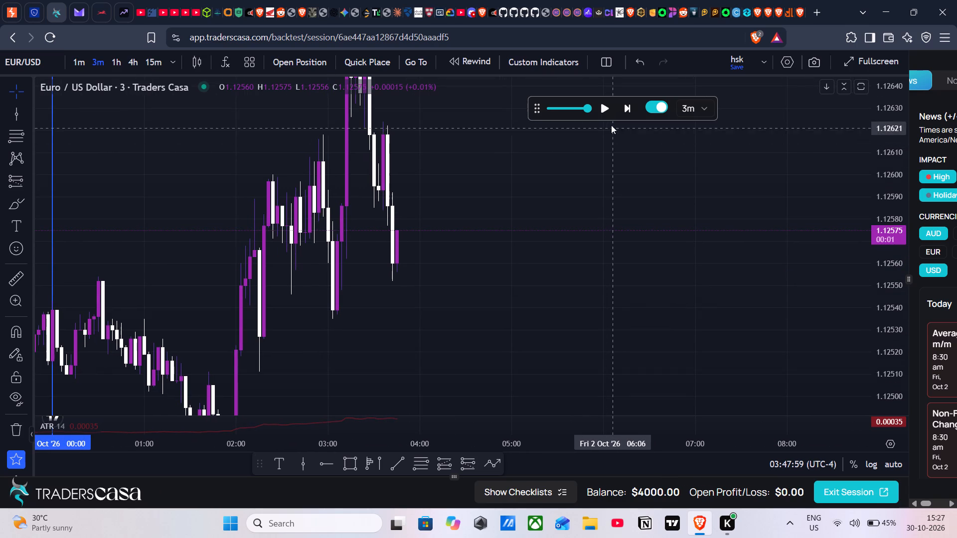
pyautogui.click(594, 106)
pyautogui.click(601, 105)
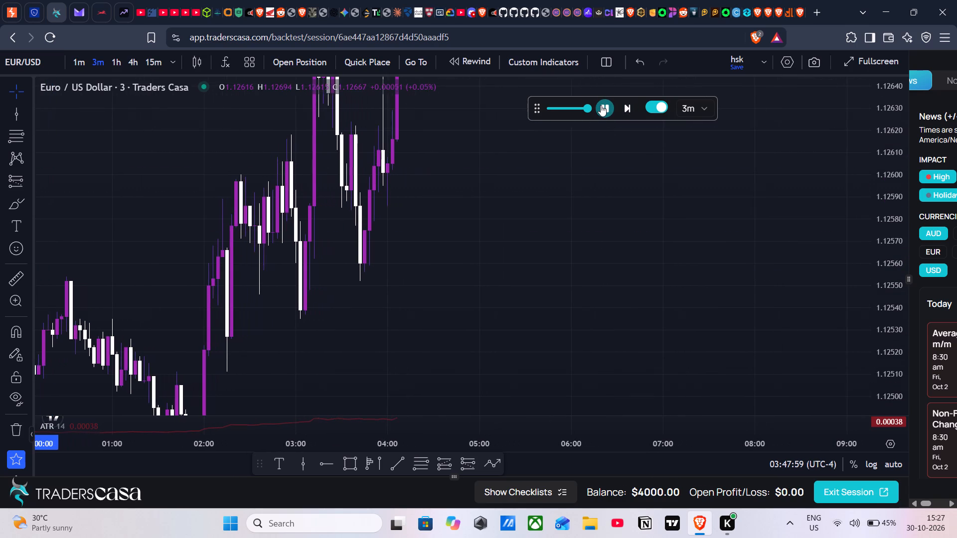
pyautogui.click(601, 105)
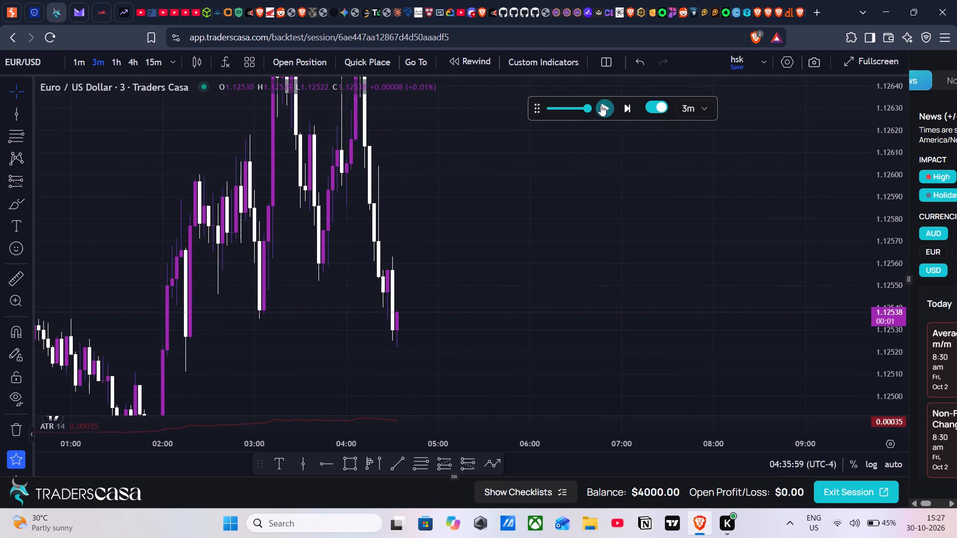
pyautogui.click(601, 105)
pyautogui.click(601, 105)
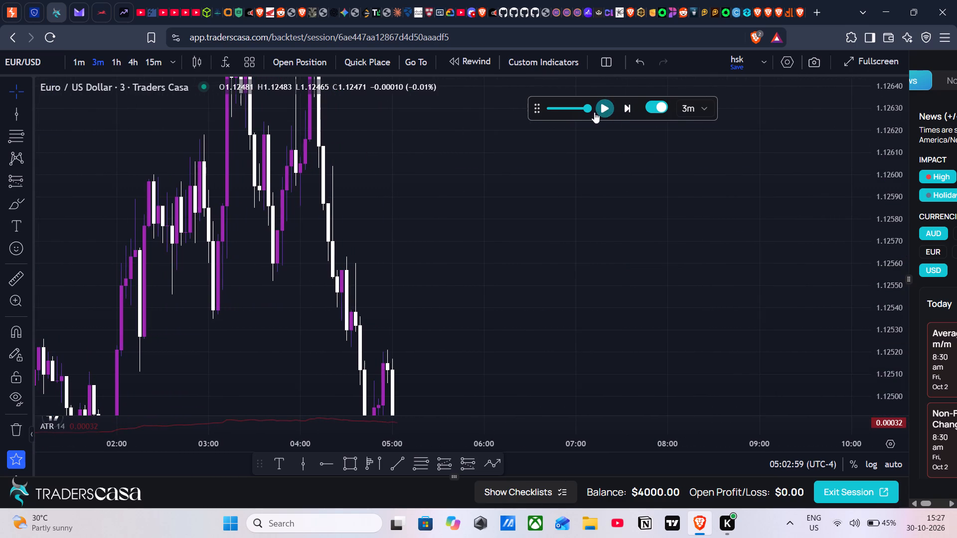
# Continue the 3m replay in bursts past 06:00 and pause it at about 07:35 on Fri 2 Oct.
pyautogui.moveTo(477, 362); pyautogui.dragTo(495, 286)
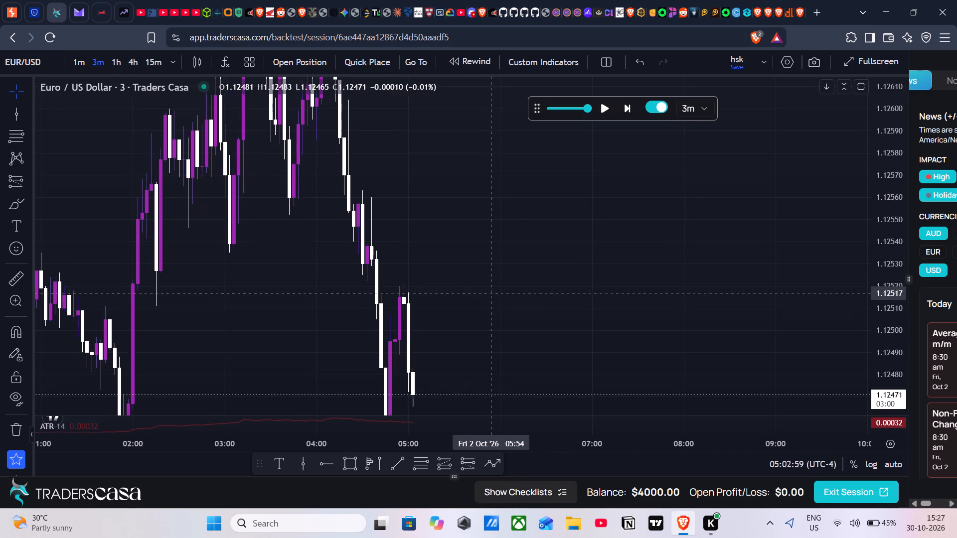
pyautogui.moveTo(493, 293); pyautogui.dragTo(496, 240)
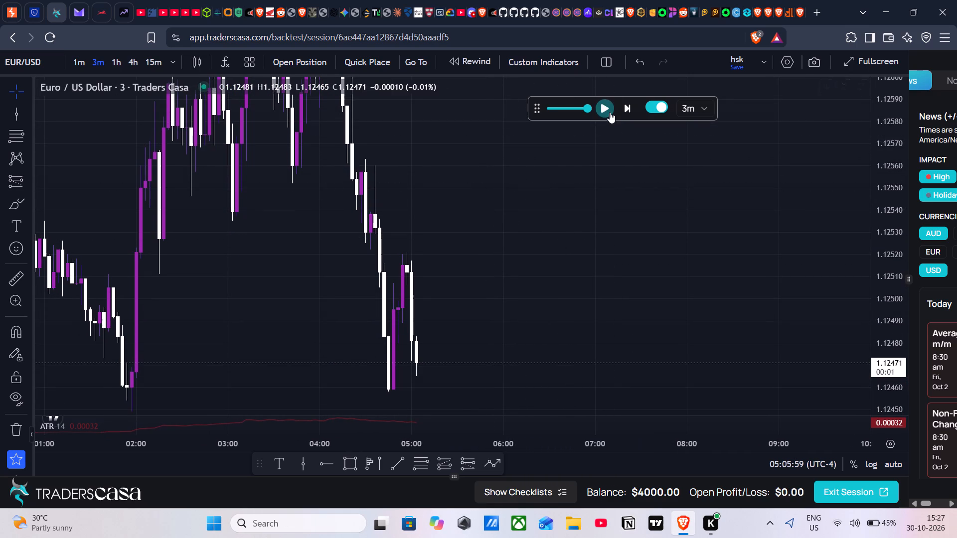
pyautogui.click(610, 112)
pyautogui.click(610, 112)
pyautogui.click(610, 112)
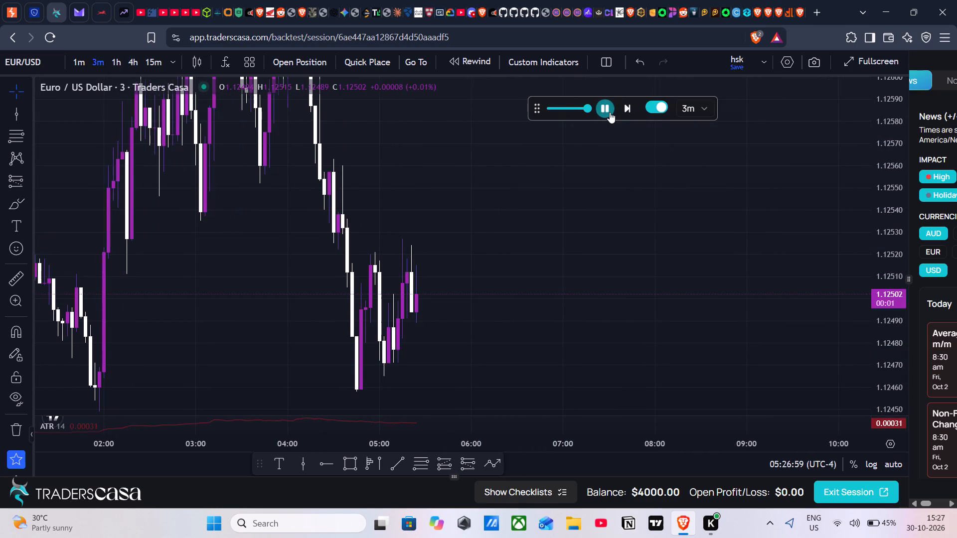
pyautogui.click(607, 119)
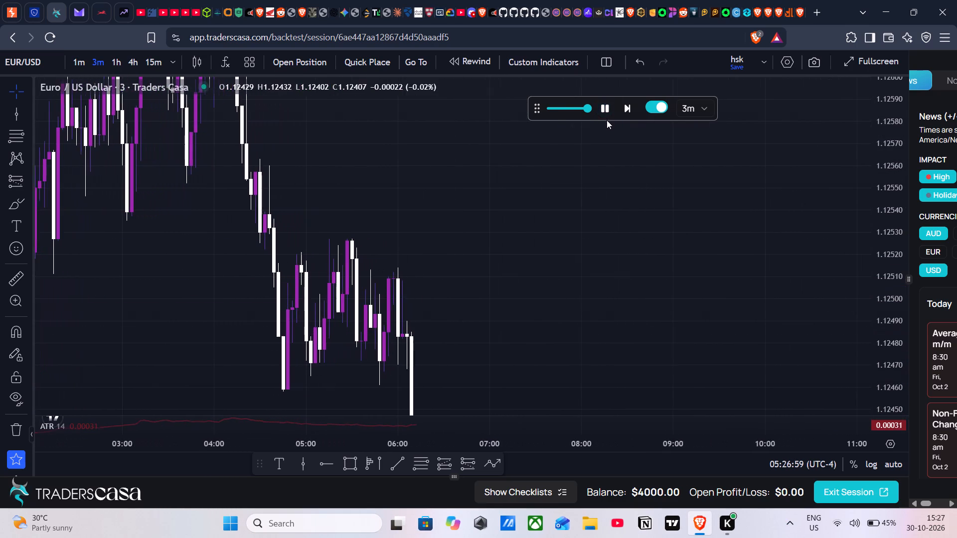
pyautogui.click(605, 118)
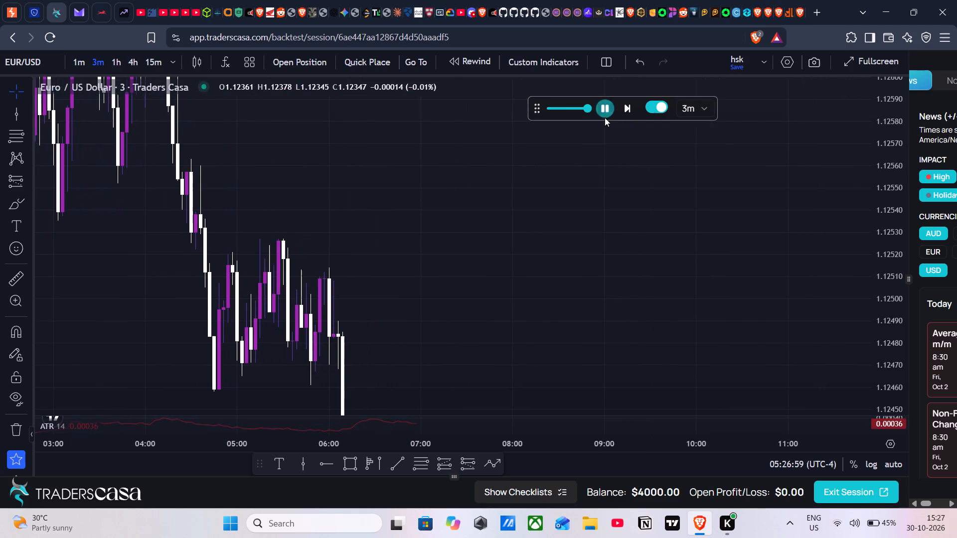
pyautogui.click(601, 110)
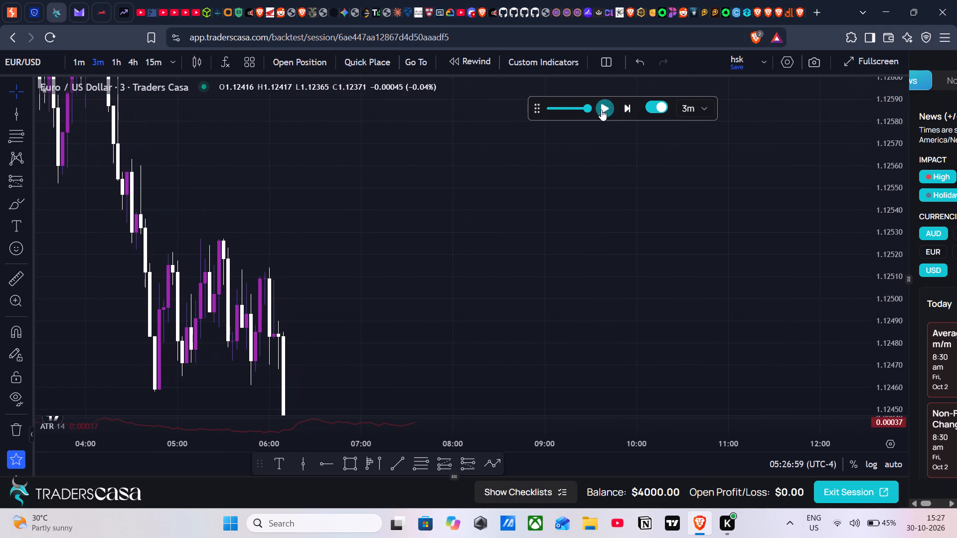
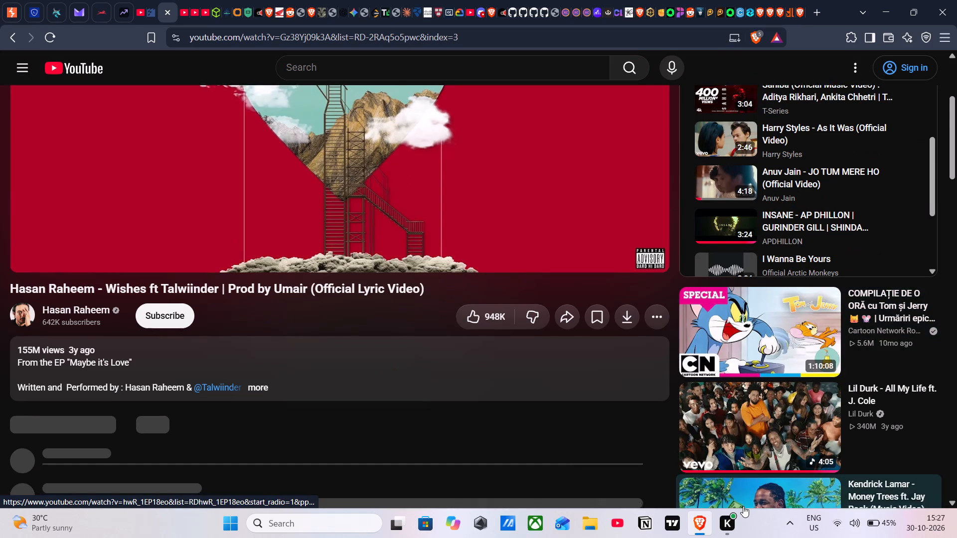
# Browse the recommended YouTube videos and start She & Him's "I Thought I Saw Your Face Today".
pyautogui.scroll(-1, 743, 506)
pyautogui.scroll(-4, 742, 426)
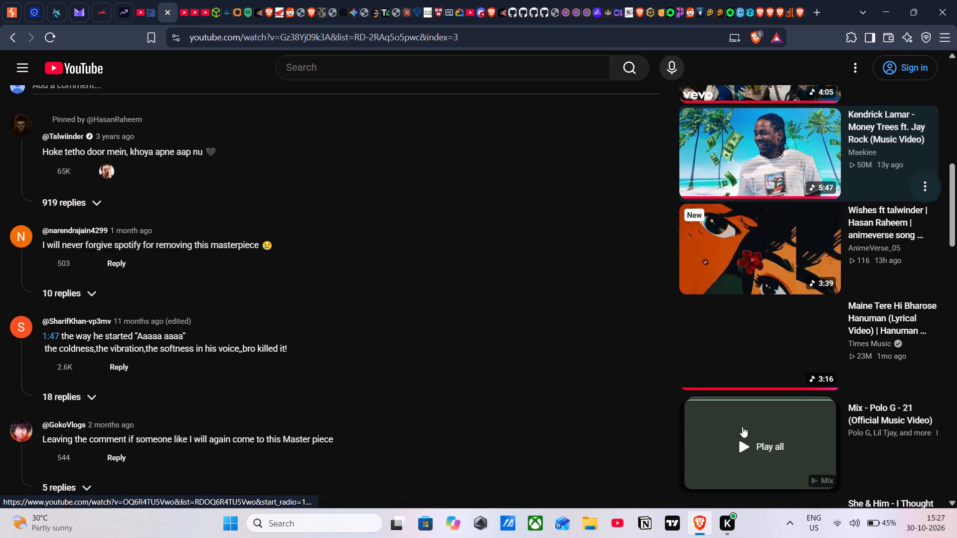
pyautogui.scroll(-7, 742, 426)
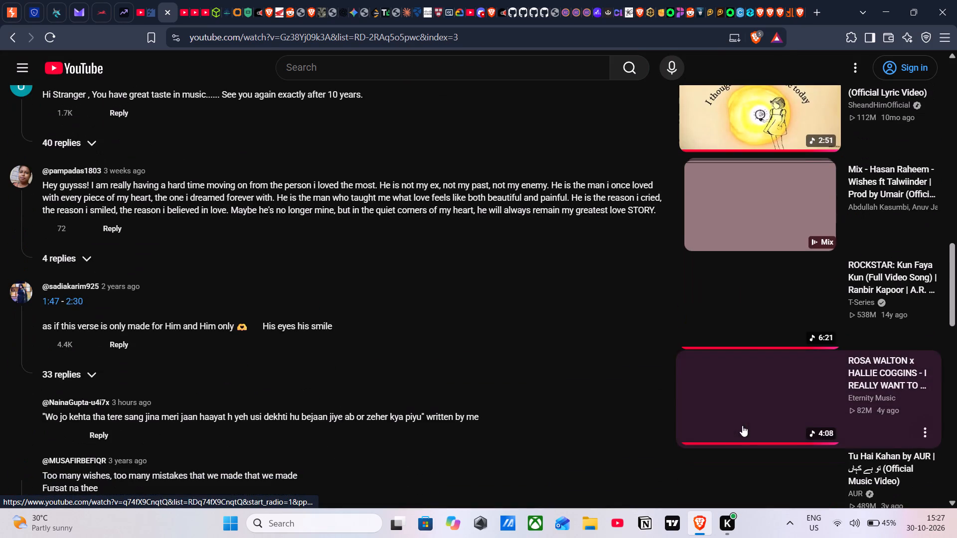
pyautogui.click(746, 134)
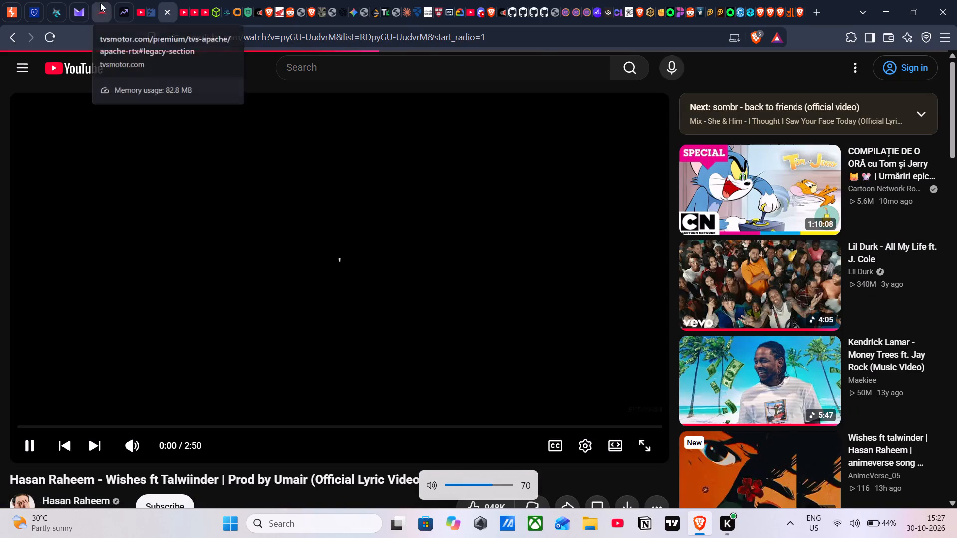
# Back in Traders Casa, mark the session on the 1-hour EUR/USD chart with vertical lines at Sun 4 Oct 20:00 and Mon 5 Oct 00:00.
pyautogui.click(63, 0)
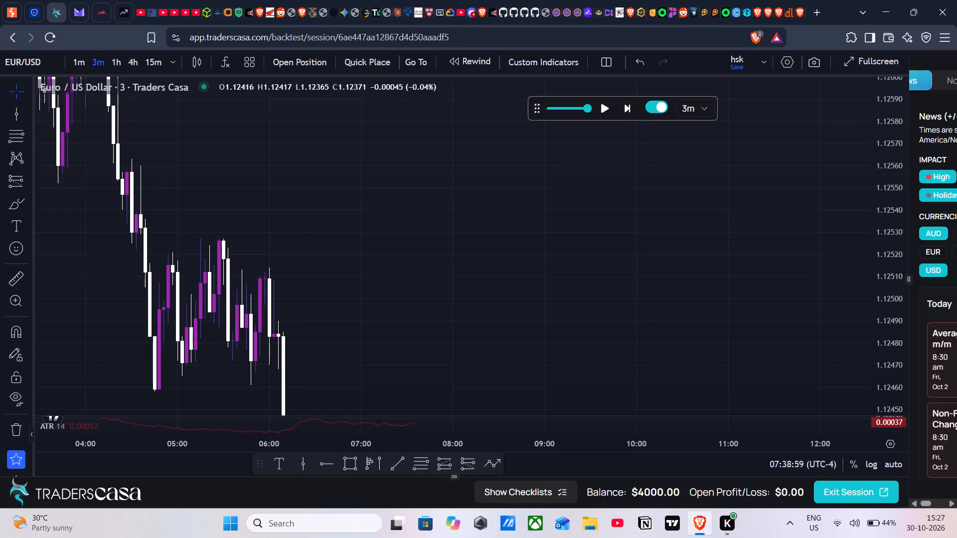
pyautogui.click(119, 60)
pyautogui.moveTo(908, 150); pyautogui.dragTo(891, 232)
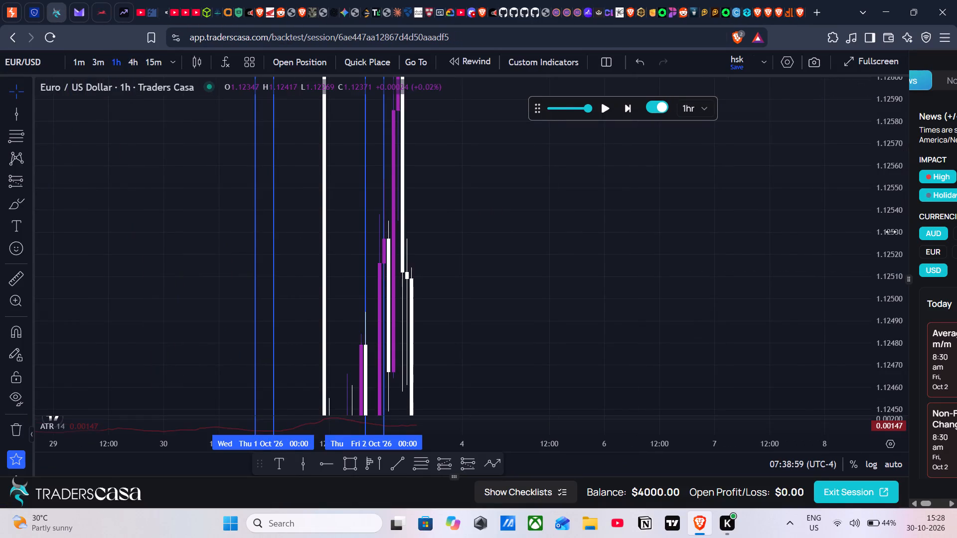
pyautogui.moveTo(891, 232); pyautogui.dragTo(881, 405)
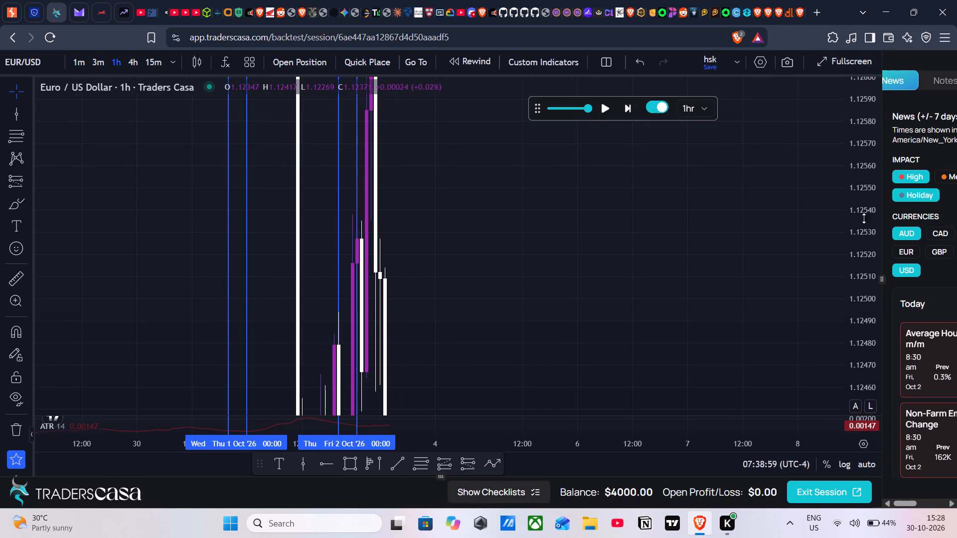
pyautogui.moveTo(864, 115); pyautogui.dragTo(836, 494)
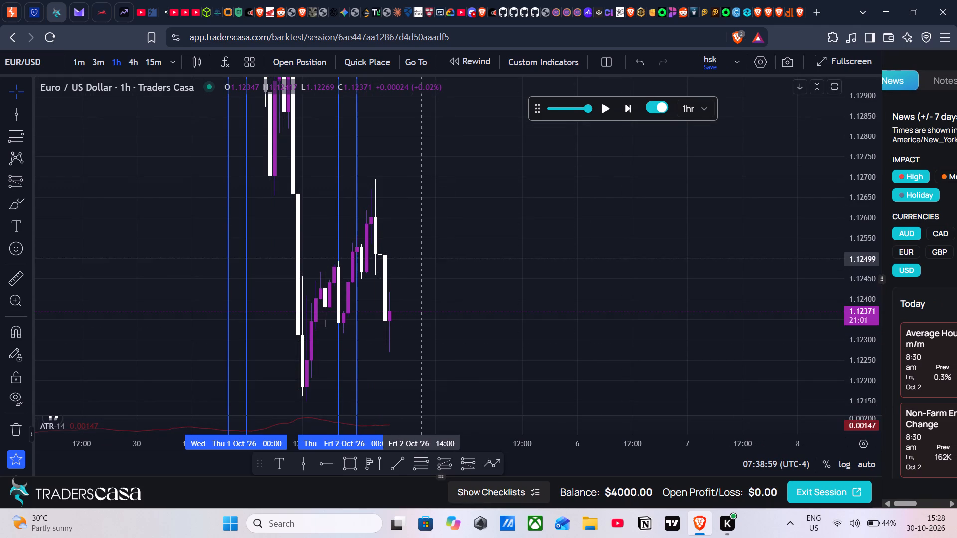
pyautogui.click(450, 240)
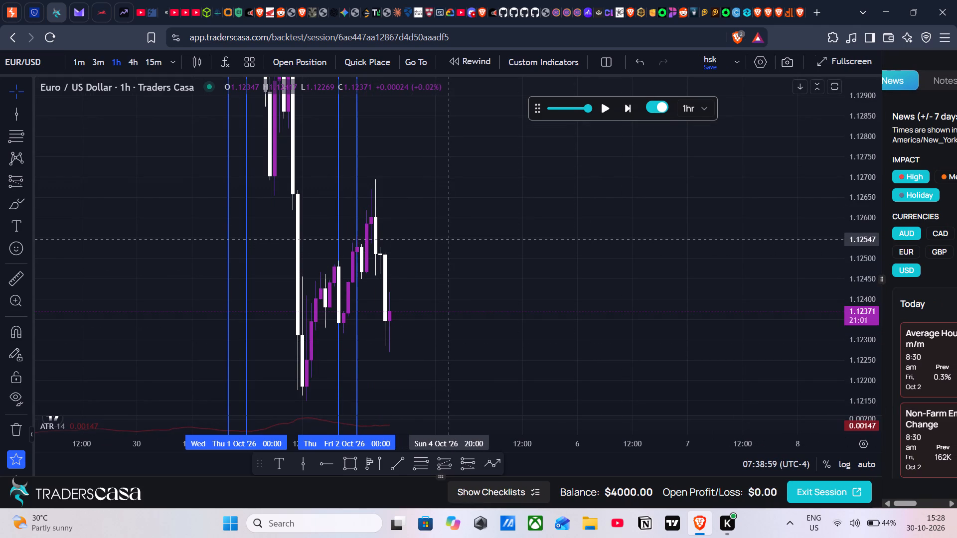
pyautogui.hotkey('alt', 'v')
pyautogui.click(470, 230)
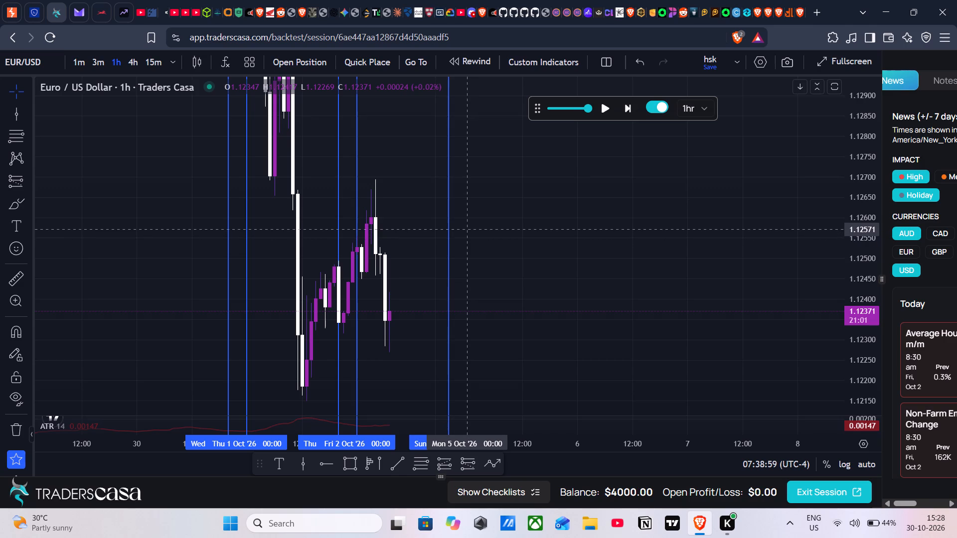
pyautogui.click(468, 229)
pyautogui.hotkey('alt', 'v')
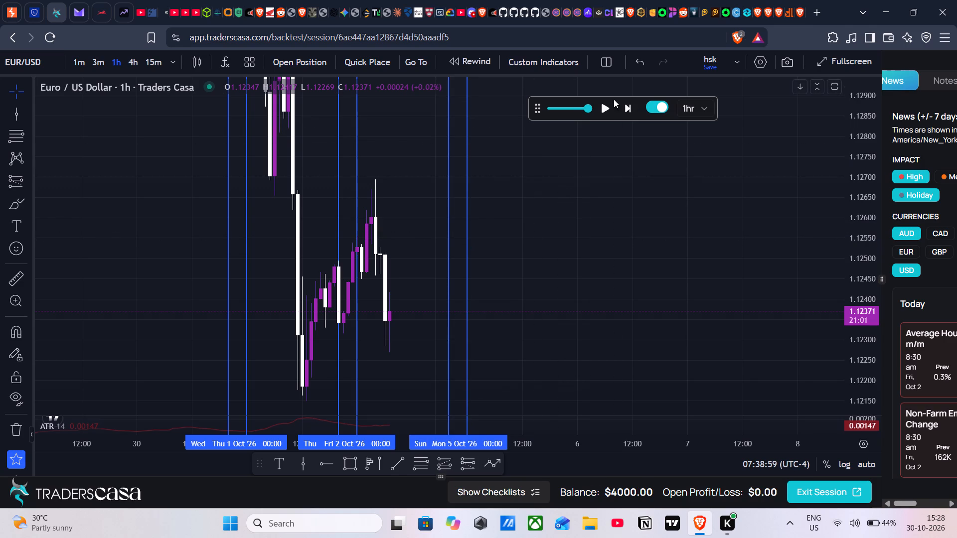
# Play the 1h replay, pausing at 23:59:59 on Sun 4 Oct, and advance it hour by hour to 11:59:59 on Mon 5 Oct.
pyautogui.click(604, 109)
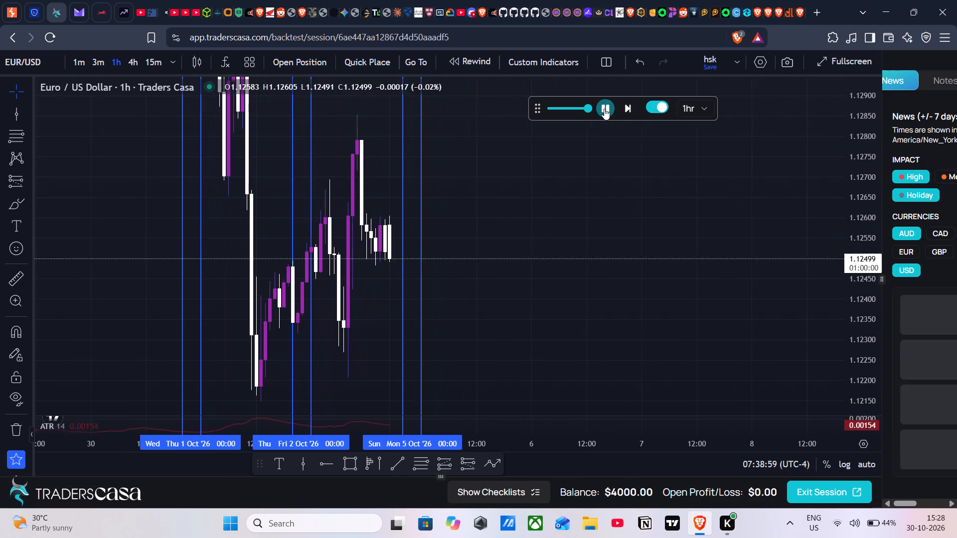
pyautogui.click(604, 109)
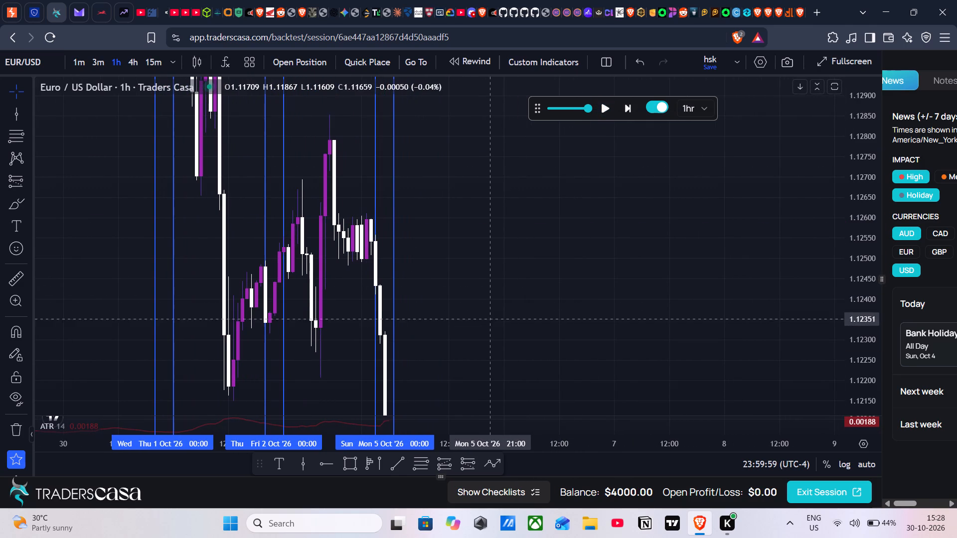
pyautogui.moveTo(485, 327); pyautogui.dragTo(598, 123)
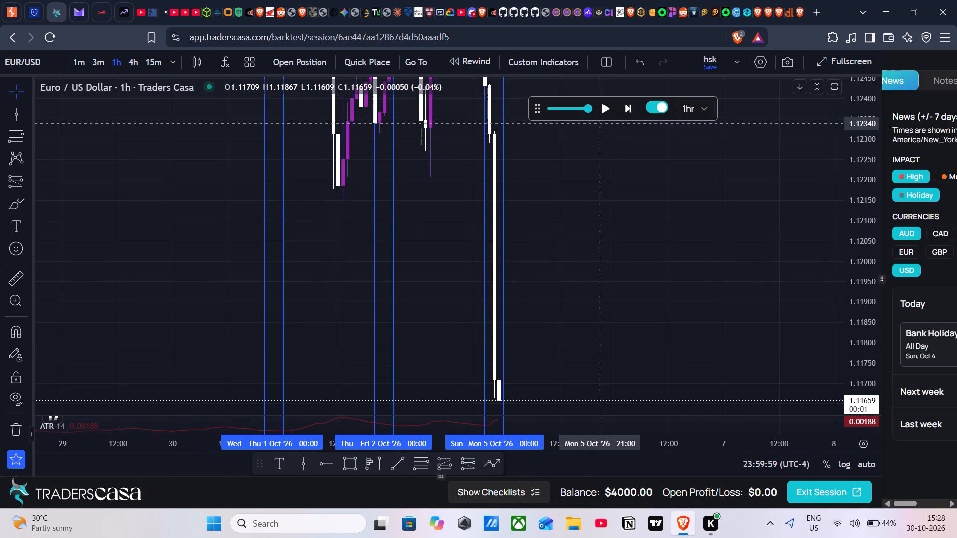
pyautogui.click(618, 106)
pyautogui.tripleClick(623, 107)
pyautogui.tripleClick(623, 107)
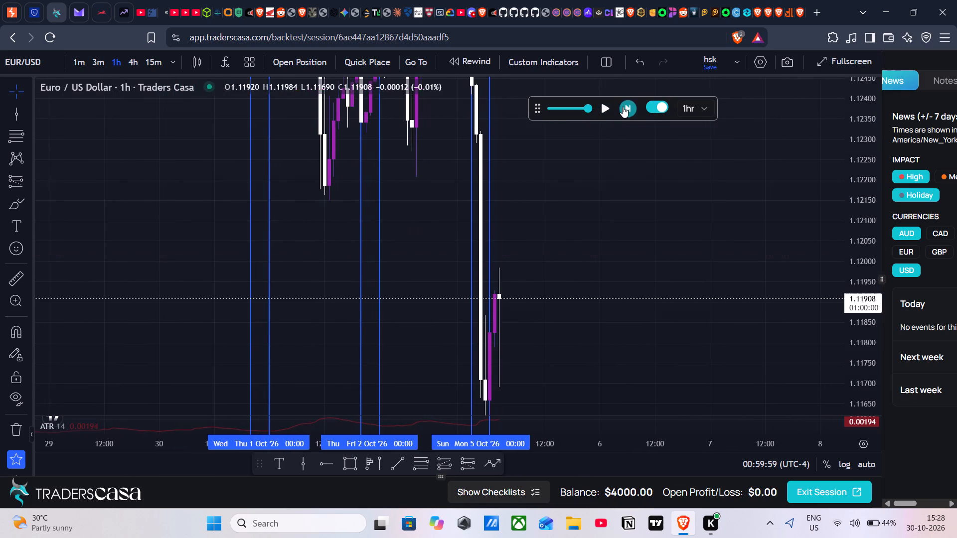
pyautogui.tripleClick(623, 107)
pyautogui.click(623, 107)
pyautogui.doubleClick(623, 107)
pyautogui.moveTo(623, 109); pyautogui.dragTo(622, 116)
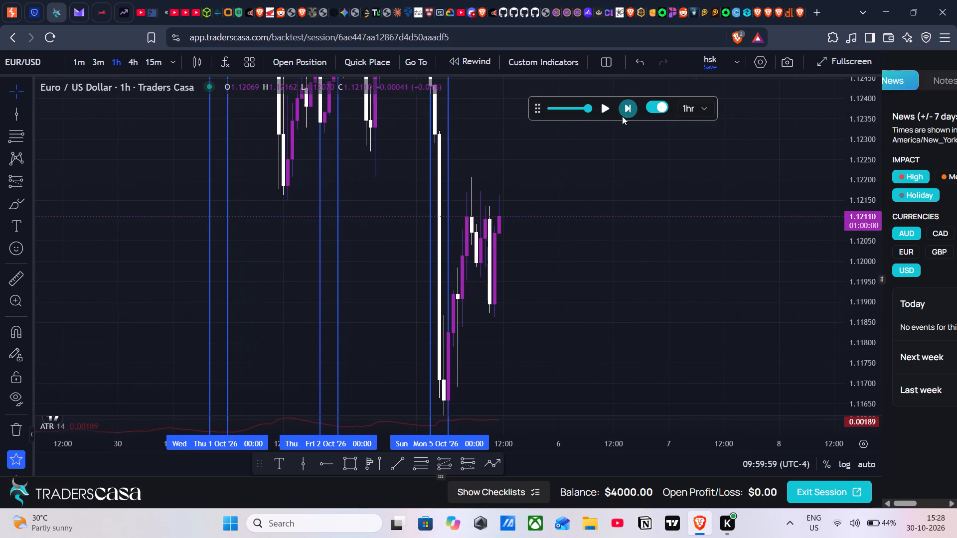
pyautogui.moveTo(622, 116); pyautogui.dragTo(622, 118)
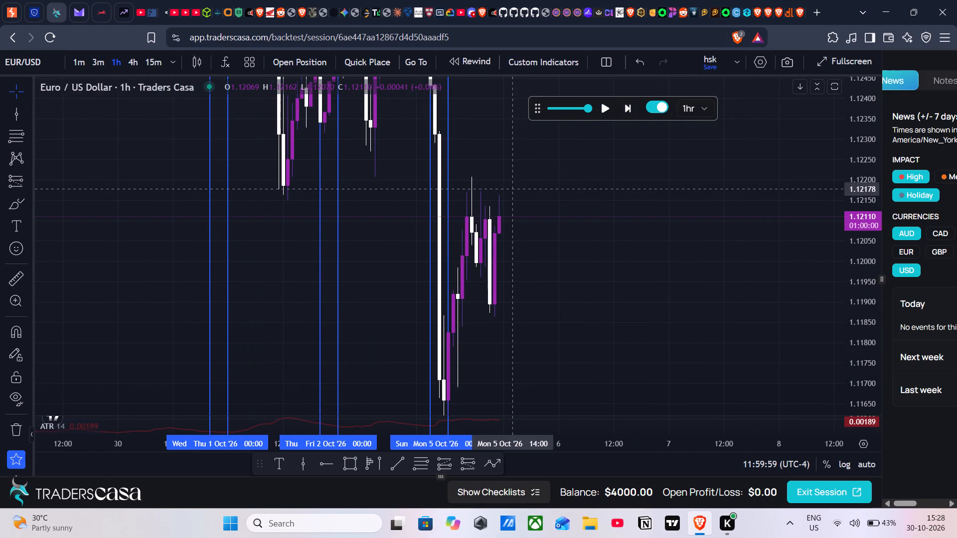
# Mark the next session window with vertical lines at Mon 5 Oct 20:00 and Tue 6 Oct 00:00.
pyautogui.click(539, 177)
pyautogui.hotkey('alt', 'v')
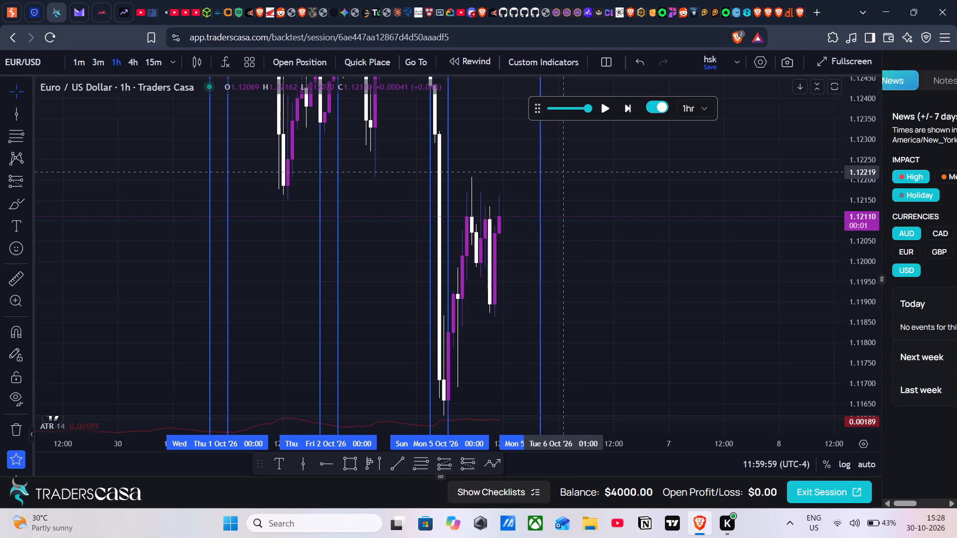
pyautogui.click(560, 172)
pyautogui.hotkey('alt', 'v')
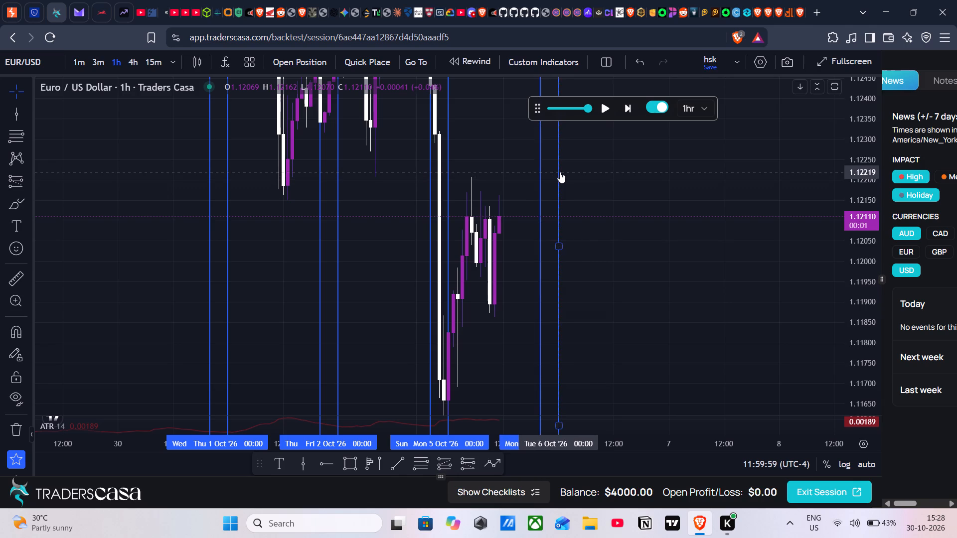
# Play the 1h replay until 23:59:59 on Mon 5 Oct and advance one more candle to 00:59:59 on Tue 6 Oct.
pyautogui.click(607, 115)
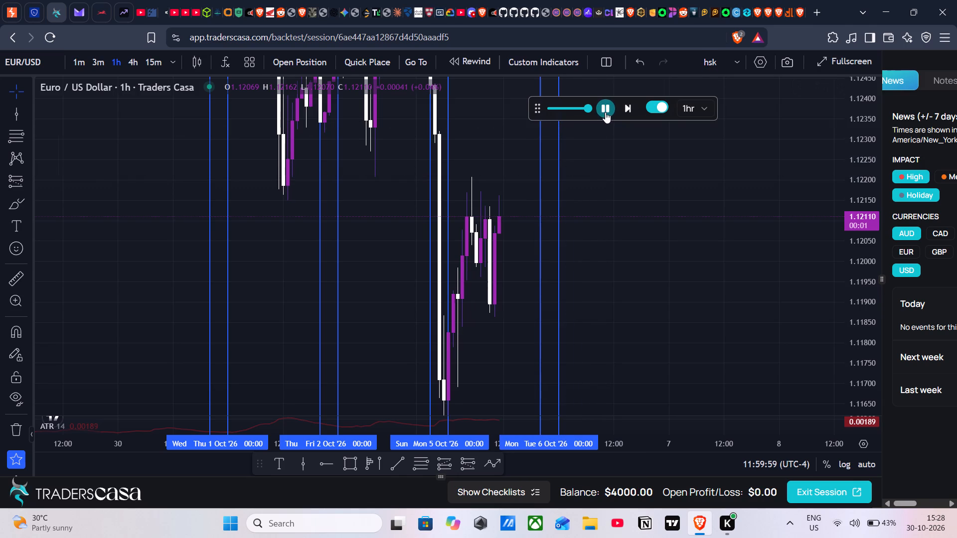
pyautogui.click(605, 112)
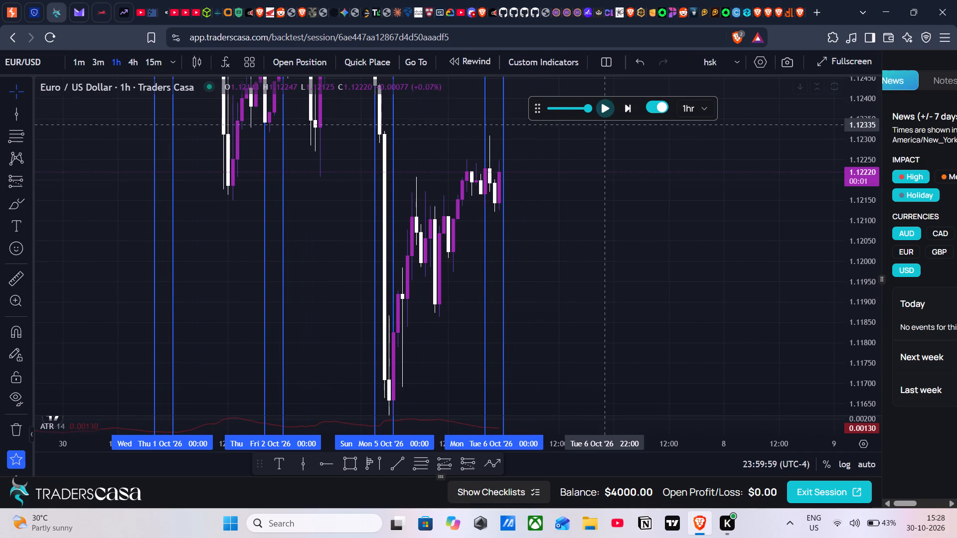
pyautogui.click(627, 109)
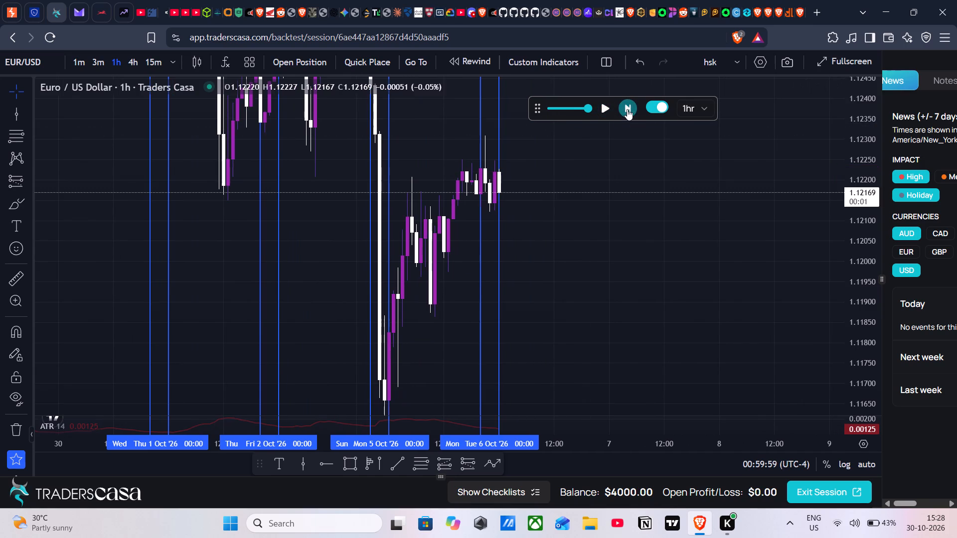
# Switch the EUR/USD chart to the 3-minute timeframe and stretch the price scale around the latest candles.
pyautogui.click(98, 65)
pyautogui.scroll(-5, 332, 198)
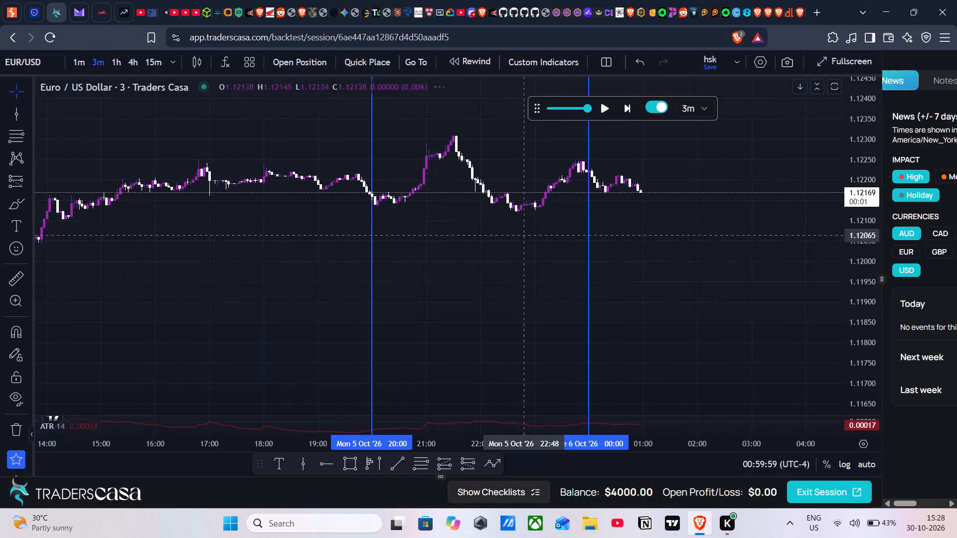
pyautogui.moveTo(873, 316); pyautogui.dragTo(873, 122)
pyautogui.moveTo(757, 232); pyautogui.dragTo(702, 405)
pyautogui.moveTo(853, 340); pyautogui.dragTo(815, 135)
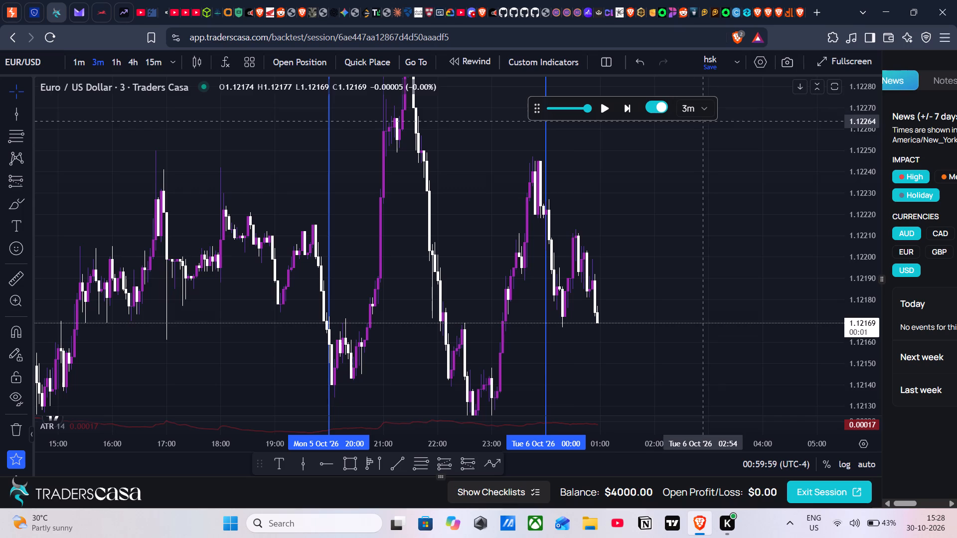
# Advance the 3m replay candle by candle from 00:59:59 to 02:08:59 on Tue 6 Oct.
pyautogui.click(635, 104)
pyautogui.tripleClick(629, 104)
pyautogui.click(629, 104)
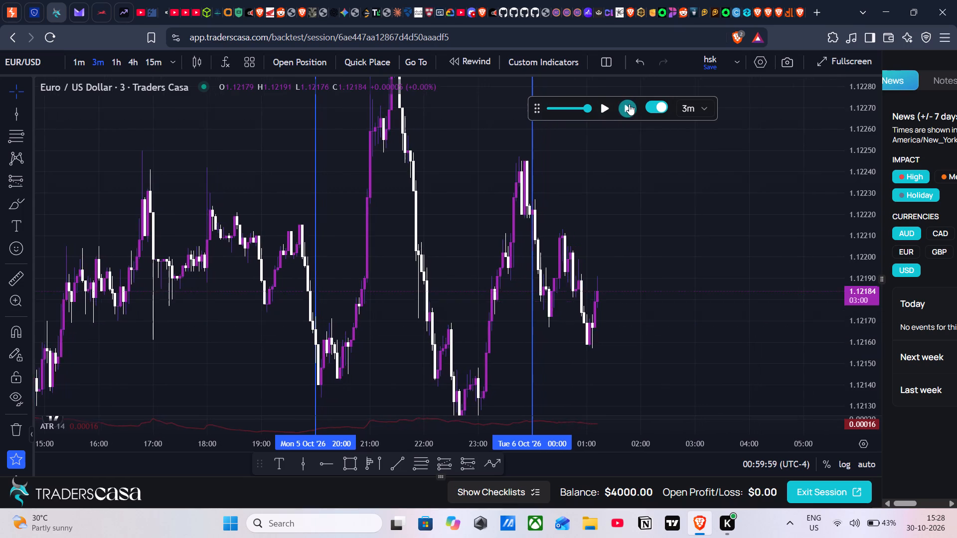
pyautogui.scroll(5, 607, 172)
pyautogui.click(631, 106)
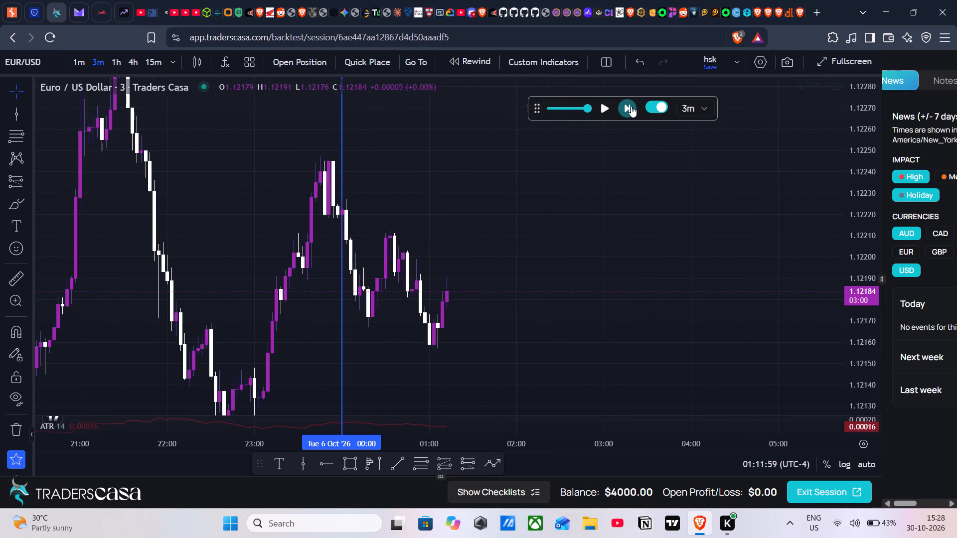
pyautogui.tripleClick(631, 106)
pyautogui.tripleClick(631, 106)
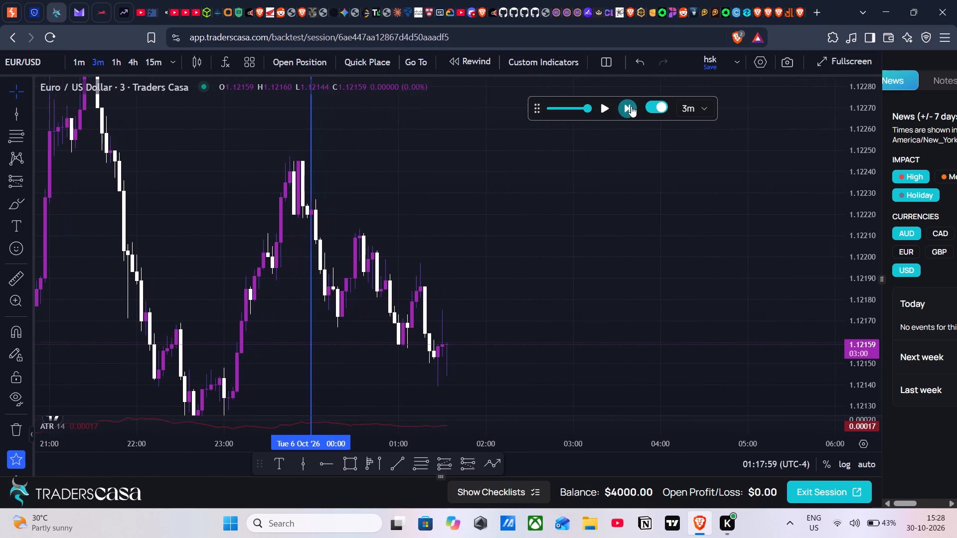
pyautogui.tripleClick(631, 106)
pyautogui.tripleClick(631, 106)
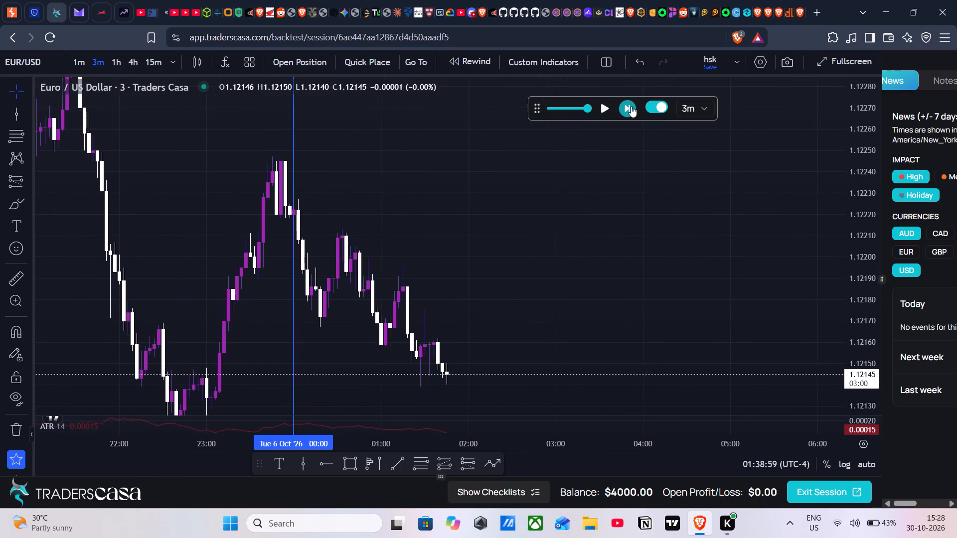
pyautogui.click(631, 106)
pyautogui.click(631, 106)
pyautogui.tripleClick(631, 106)
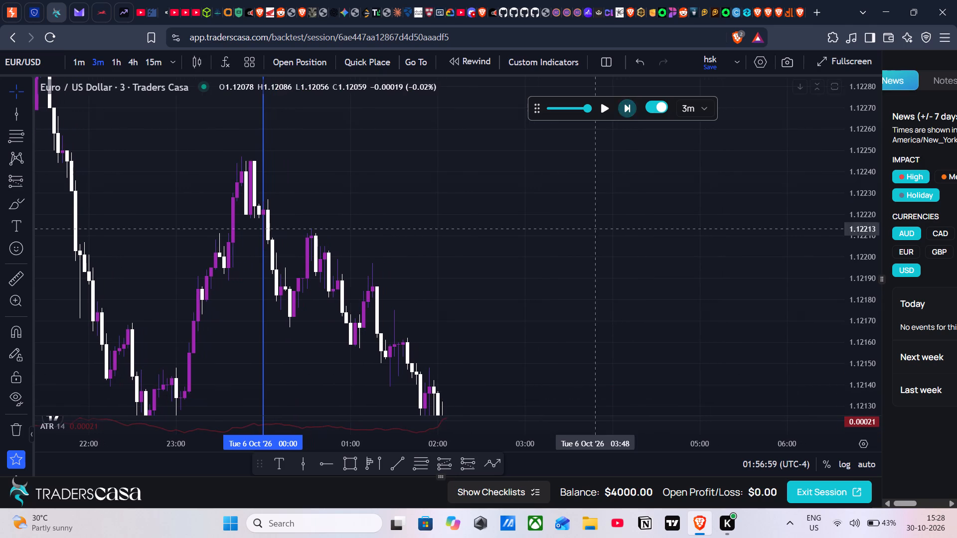
# Continue the 3m replay candle by candle to 02:44:59 on Tue 6 Oct.
pyautogui.moveTo(551, 350); pyautogui.dragTo(567, 118)
pyautogui.tripleClick(623, 109)
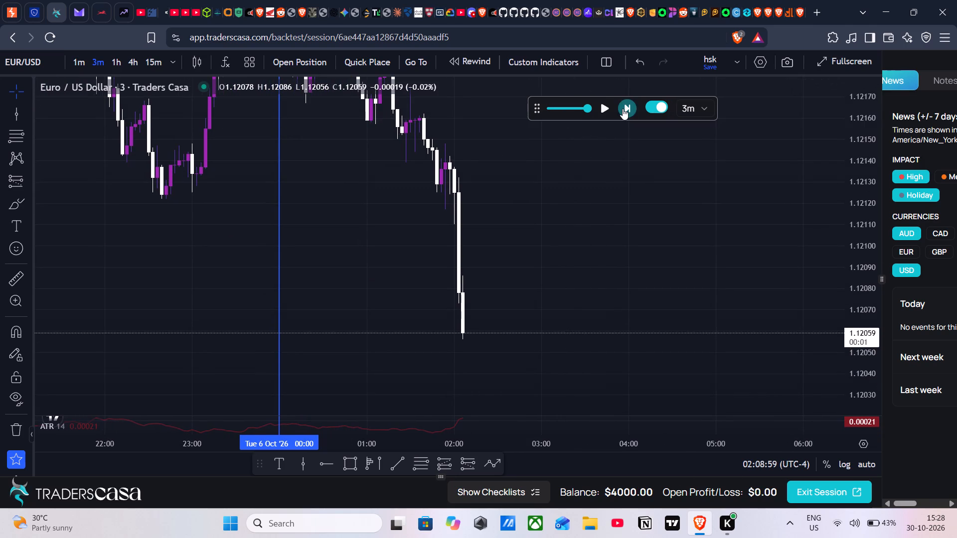
pyautogui.click(623, 109)
pyautogui.click(623, 109)
pyautogui.click(623, 109)
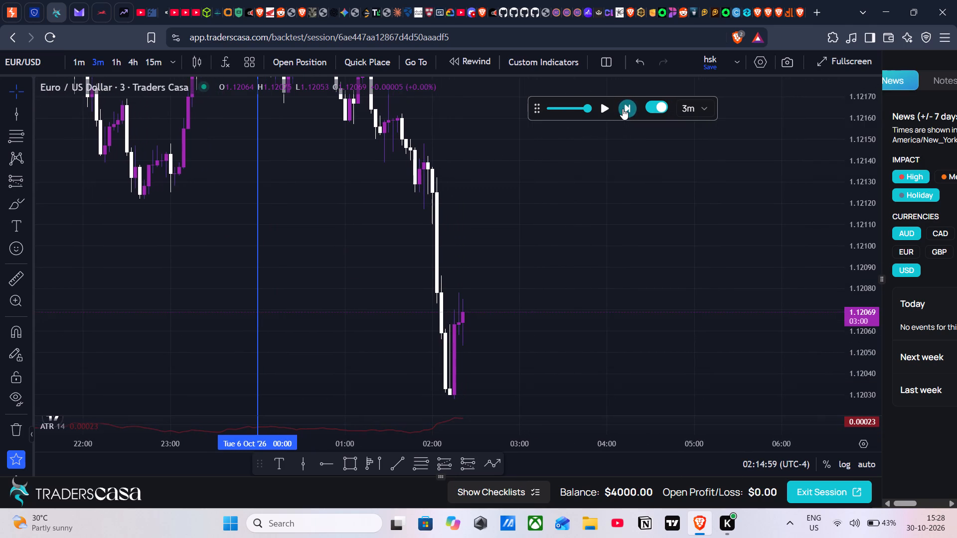
pyautogui.click(623, 109)
pyautogui.click(623, 109)
pyautogui.click(623, 109)
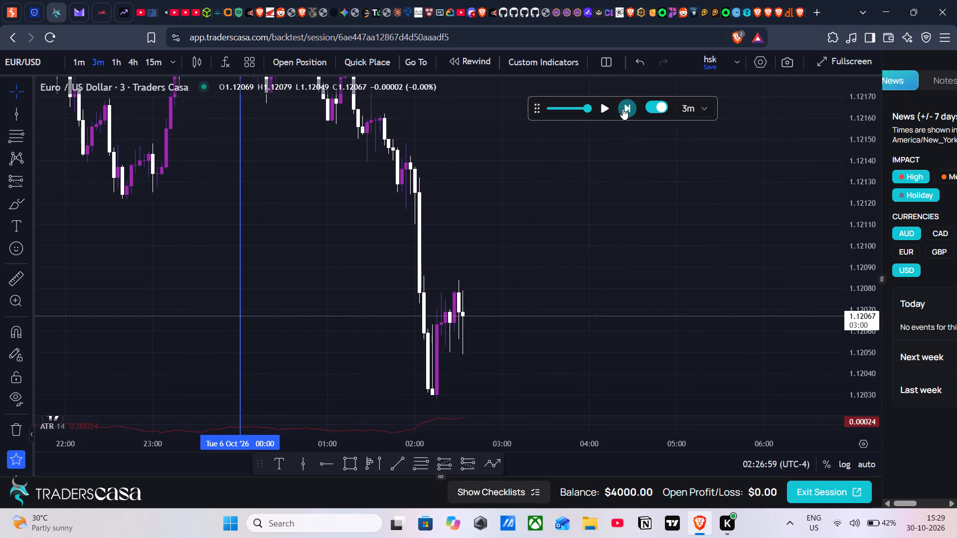
pyautogui.click(623, 109)
pyautogui.doubleClick(623, 109)
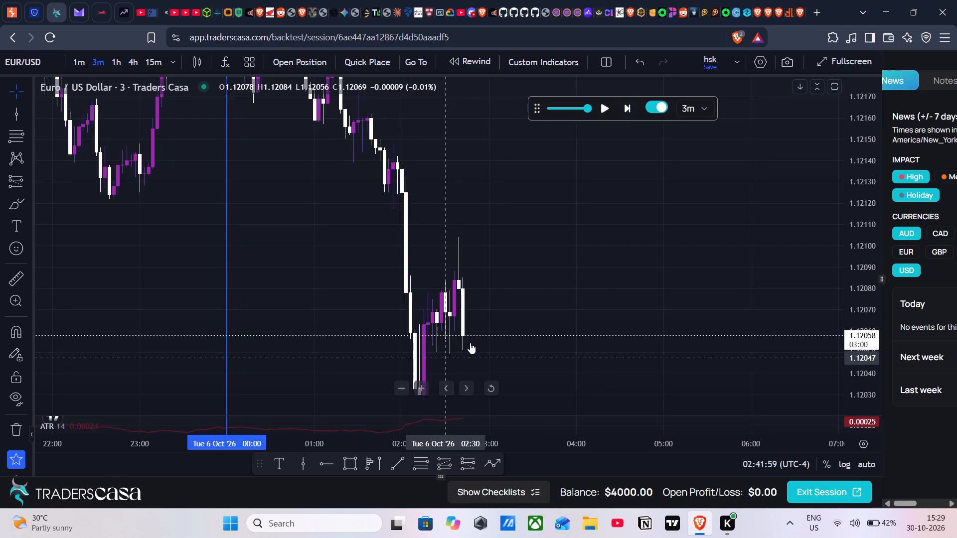
# Place a short position projection just after the latest candle at 02:45, with its entry at 1.12058.
pyautogui.moveTo(472, 341); pyautogui.dragTo(443, 299)
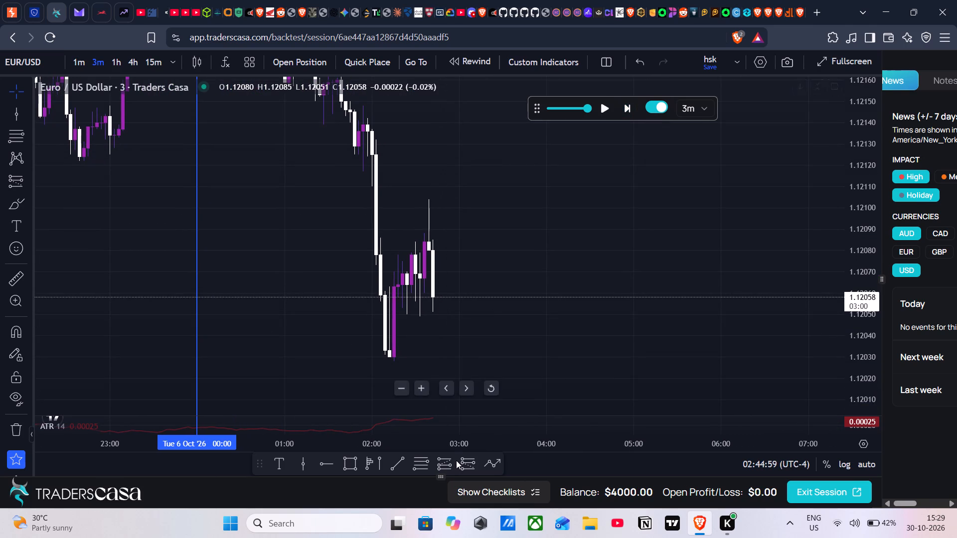
pyautogui.click(456, 460)
pyautogui.click(475, 459)
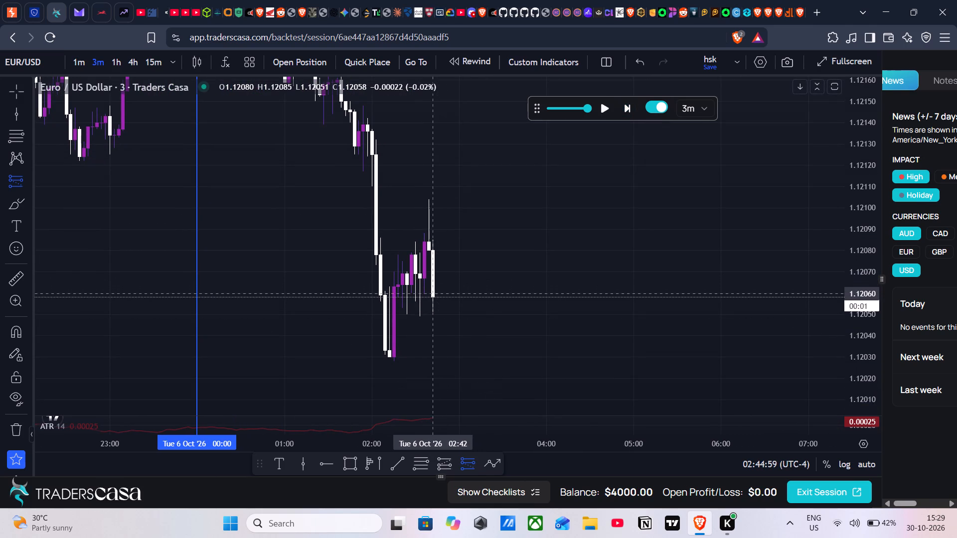
pyautogui.click(436, 297)
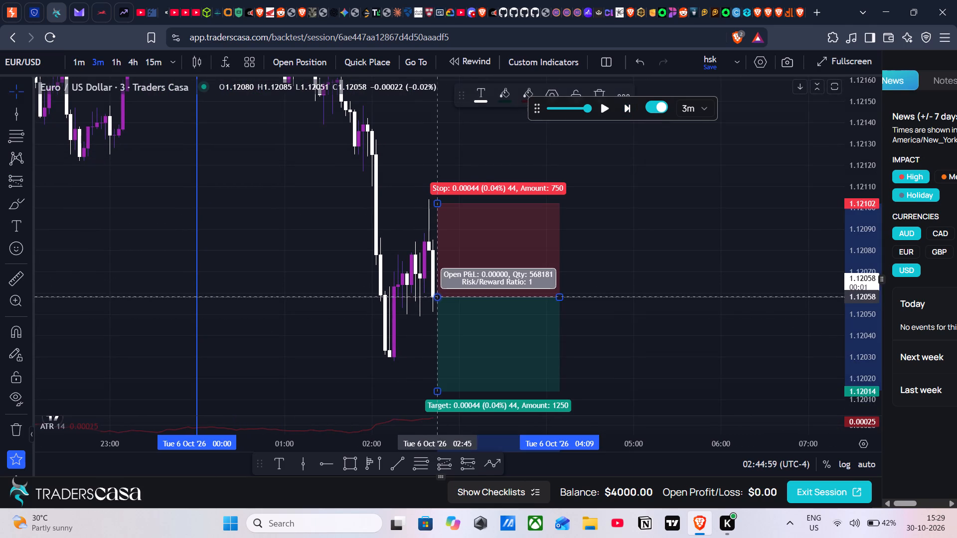
# Switch to the 1-minute timeframe and lower the short projection's stop level to 1.12098.
pyautogui.click(87, 68)
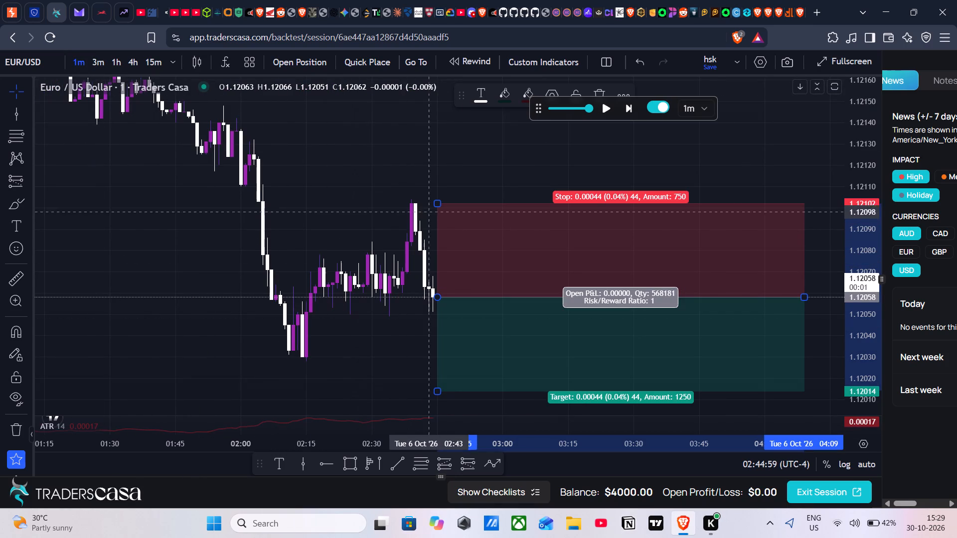
pyautogui.moveTo(435, 202); pyautogui.dragTo(461, 210)
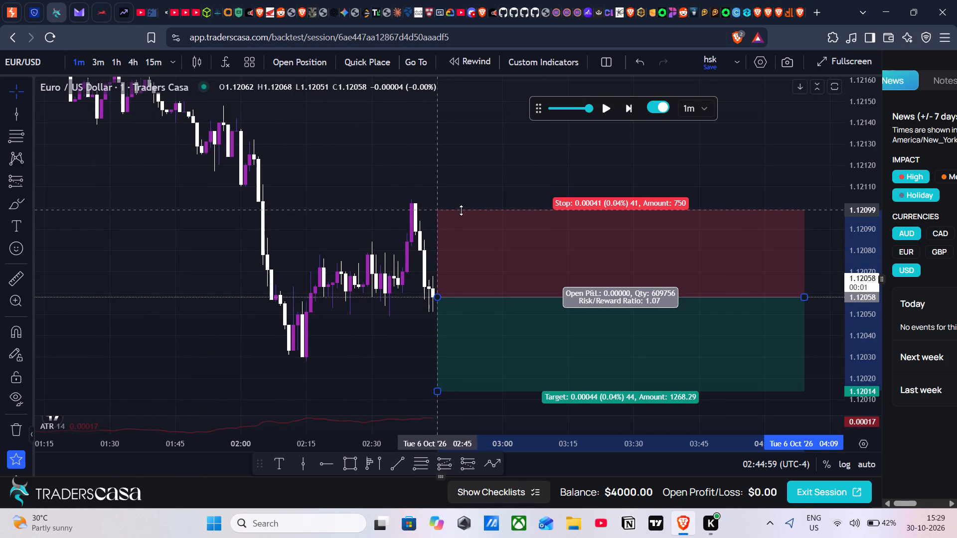
pyautogui.moveTo(461, 210); pyautogui.dragTo(485, 211)
pyautogui.moveTo(485, 211); pyautogui.dragTo(495, 213)
# Extend the short projection's target down to 1.11938 for a risk/reward ratio of 3.
pyautogui.moveTo(239, 317); pyautogui.dragTo(278, 146)
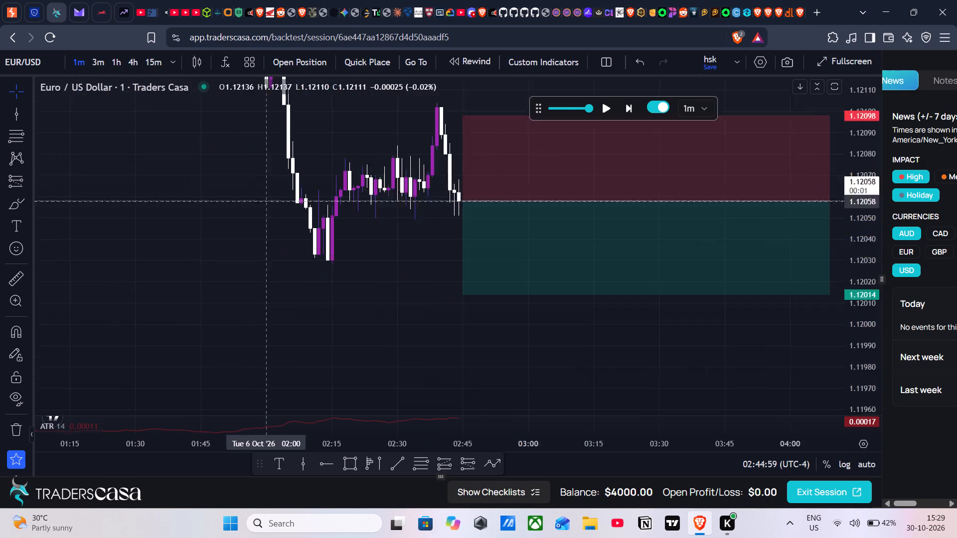
pyautogui.moveTo(278, 146); pyautogui.dragTo(287, 119)
pyautogui.moveTo(484, 214); pyautogui.dragTo(510, 392)
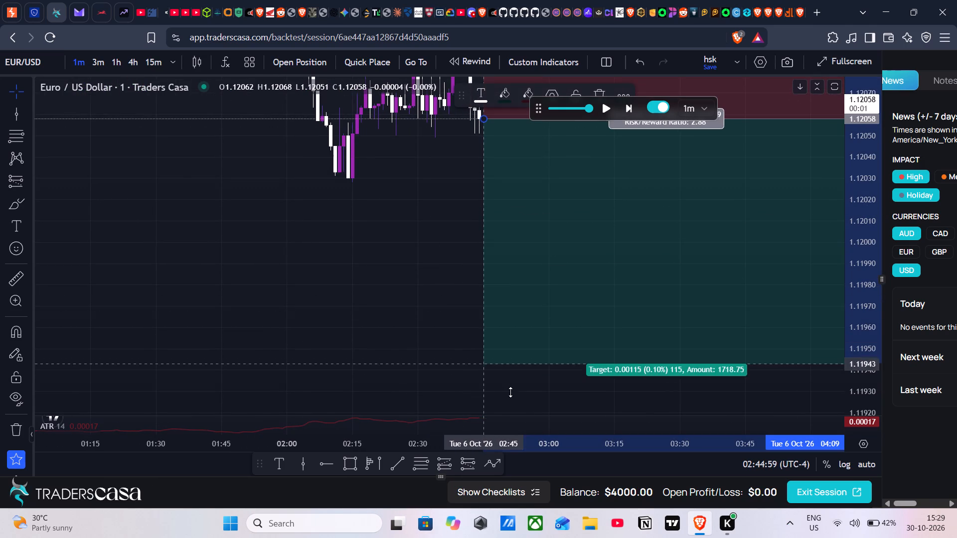
pyautogui.moveTo(510, 392); pyautogui.dragTo(517, 367)
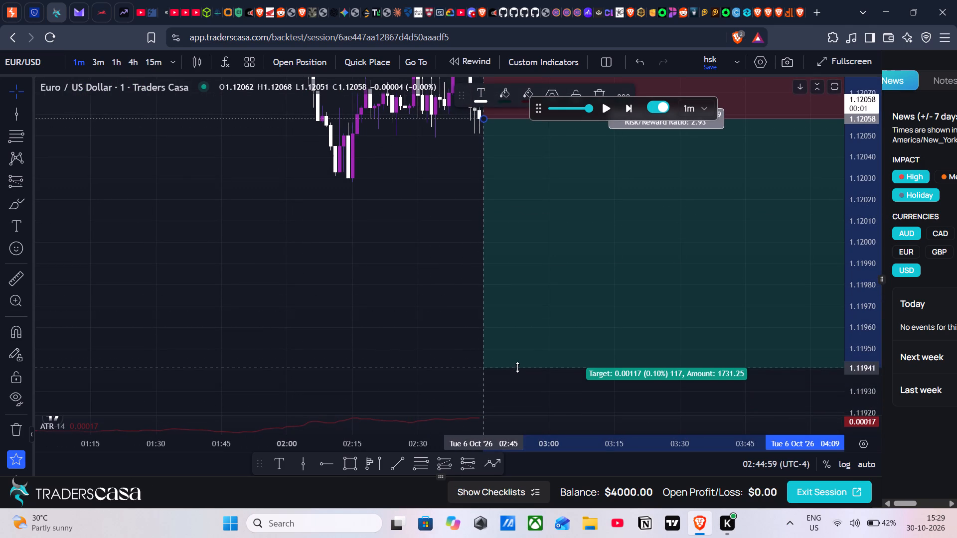
pyautogui.moveTo(517, 367); pyautogui.dragTo(532, 374)
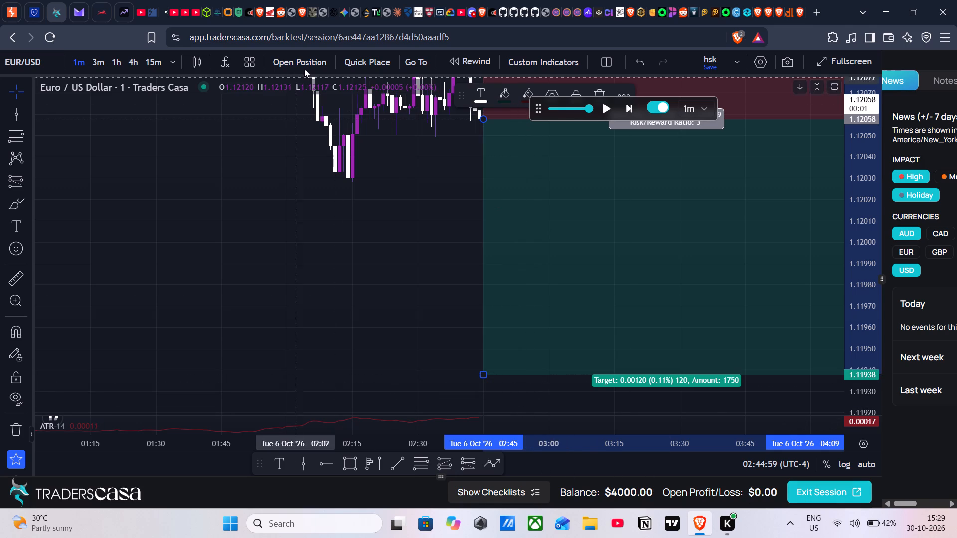
# Open a market sell position at 1.12058 with take profit 1.11938, stop loss 1.12098 and $1000 risk.
pyautogui.click(305, 68)
pyautogui.click(463, 451)
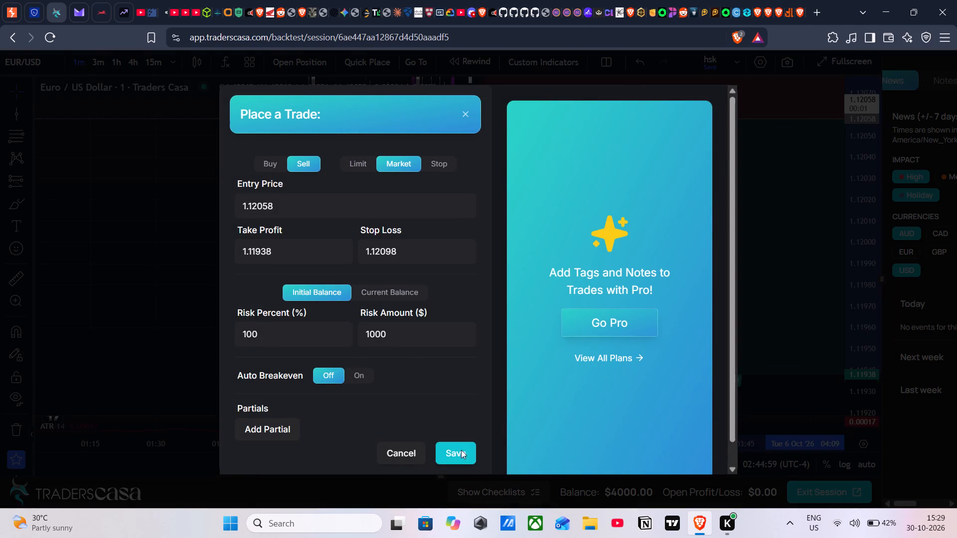
# Play the replay on 1-minute candles with the short trade open and pause it at 03:19:59 on Tue 6 Oct.
pyautogui.moveTo(356, 281); pyautogui.dragTo(354, 280)
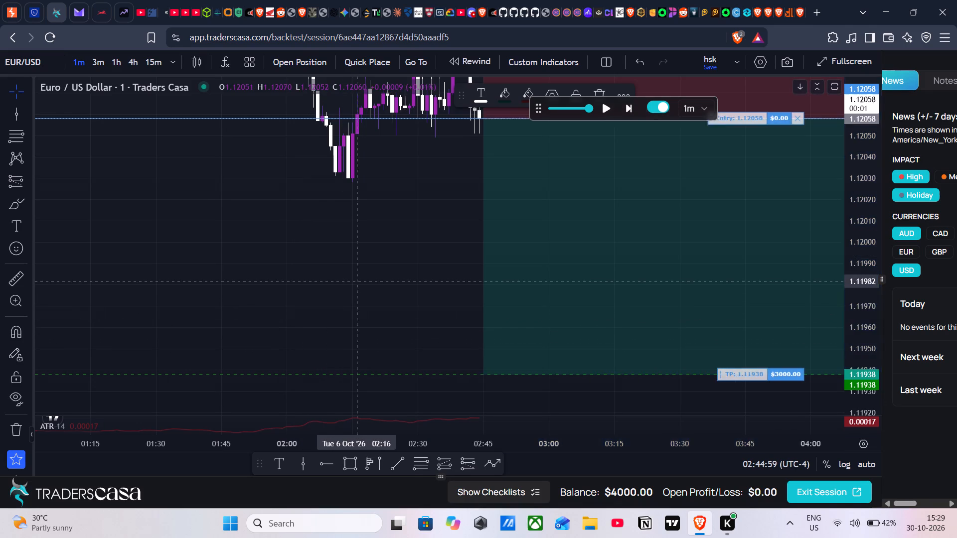
pyautogui.moveTo(354, 280); pyautogui.dragTo(268, 301)
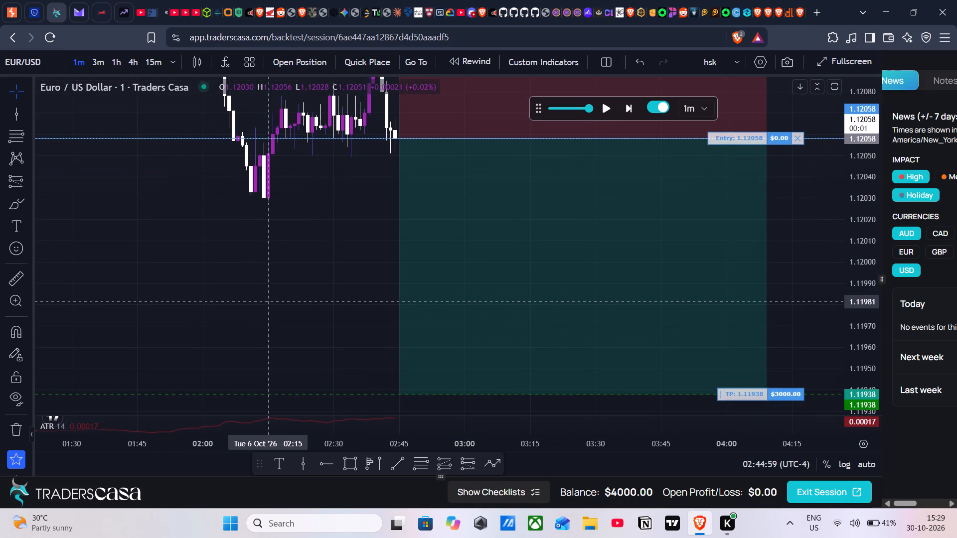
pyautogui.moveTo(268, 301); pyautogui.dragTo(275, 401)
pyautogui.scroll(-4, 298, 308)
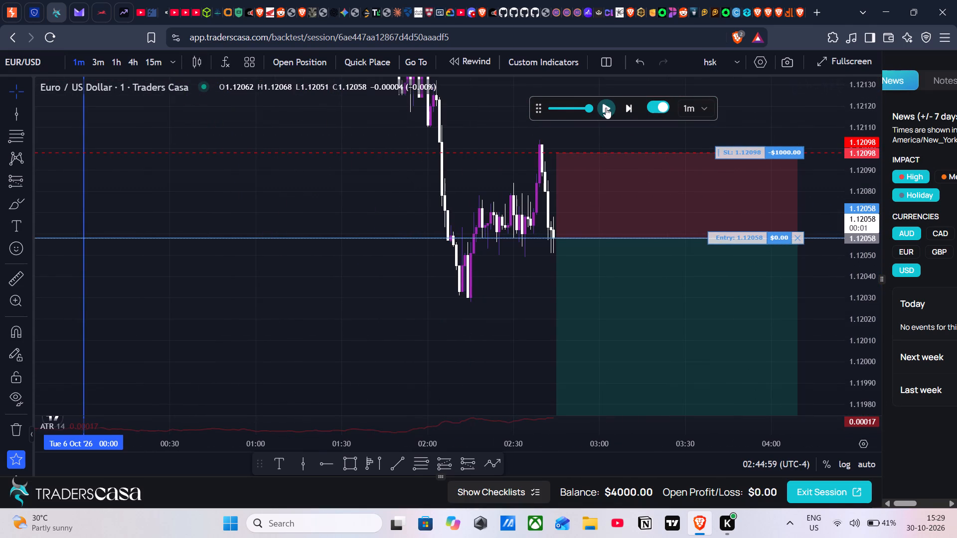
pyautogui.click(606, 108)
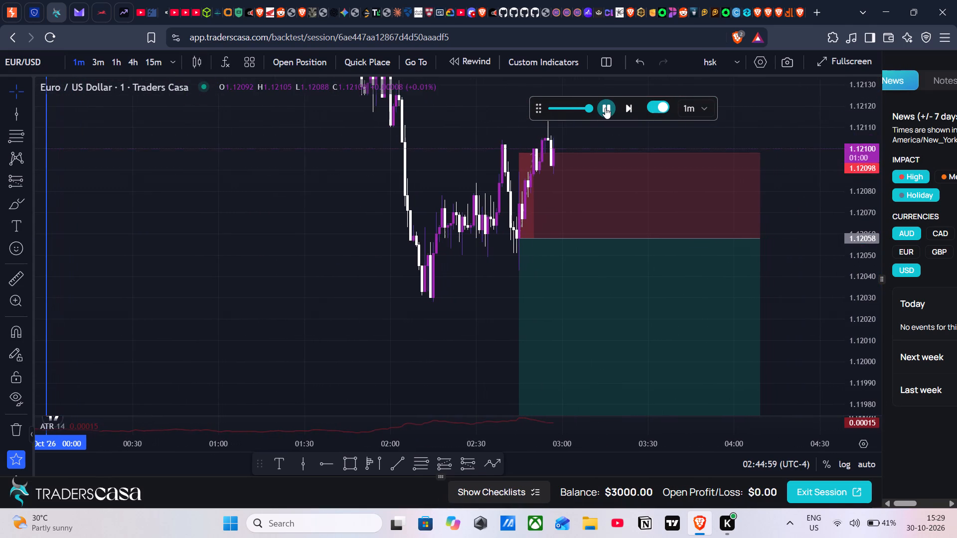
pyautogui.click(605, 108)
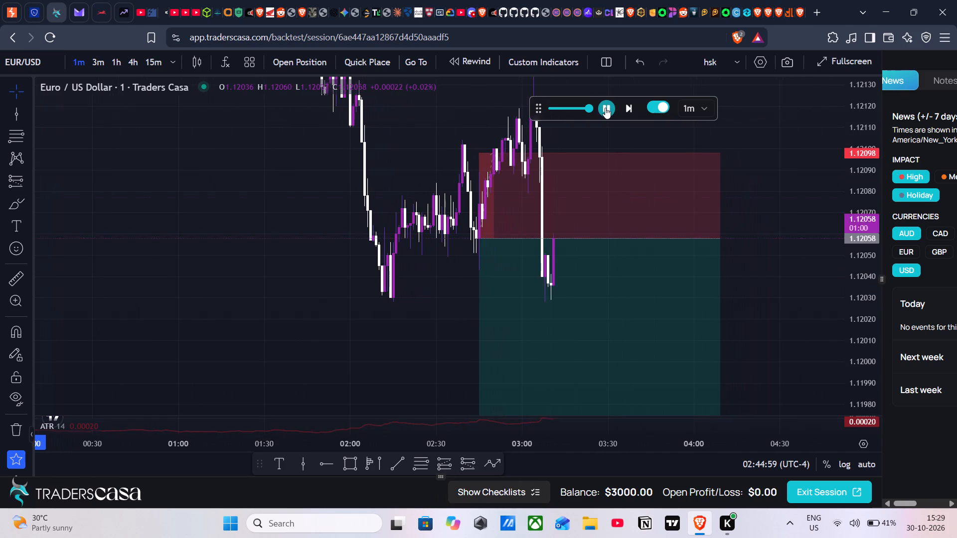
# Return to the 3-minute timeframe, compress the price scale and delete the short position projection from the chart.
pyautogui.click(98, 60)
pyautogui.scroll(5, 375, 149)
pyautogui.moveTo(451, 168); pyautogui.dragTo(500, 334)
pyautogui.moveTo(499, 209); pyautogui.dragTo(548, 449)
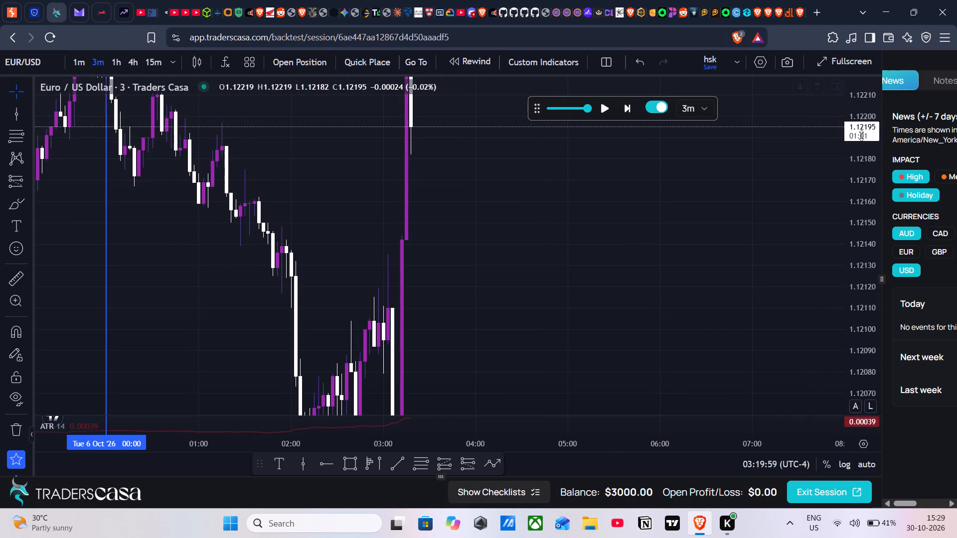
pyautogui.moveTo(861, 142); pyautogui.dragTo(807, 438)
pyautogui.click(531, 317)
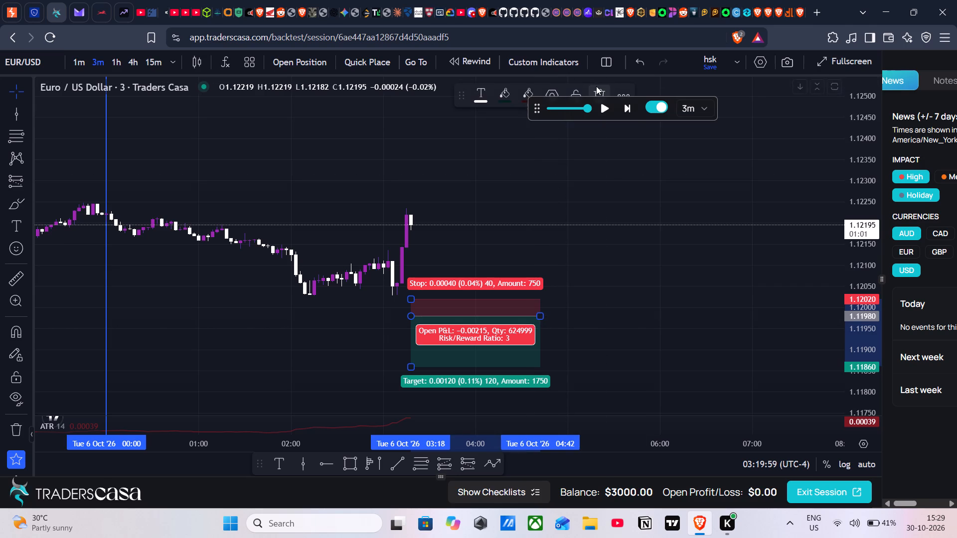
pyautogui.click(596, 86)
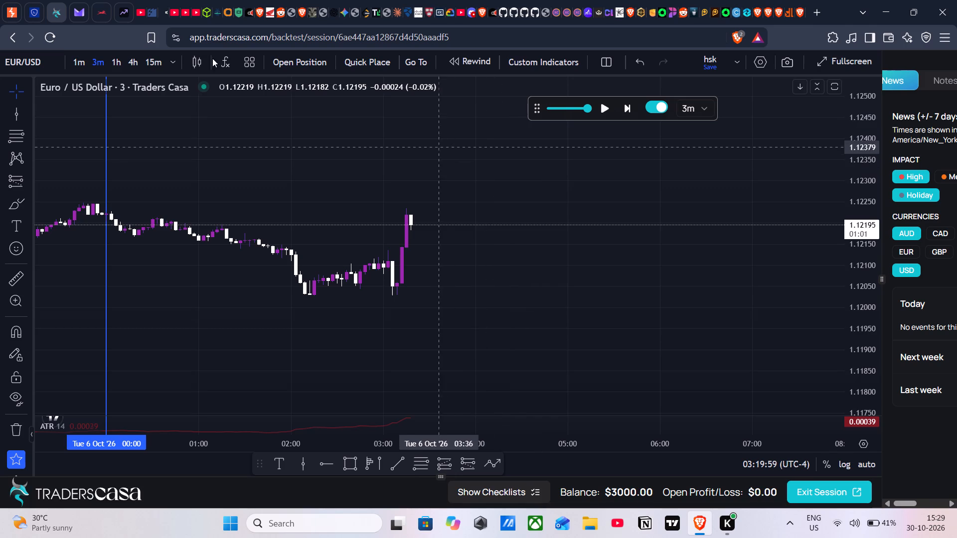
# On the 1-hour chart, add vertical lines at Tue 6 Oct 20:00 and Wed 7 Oct 00:00 to mark the session window.
pyautogui.click(119, 58)
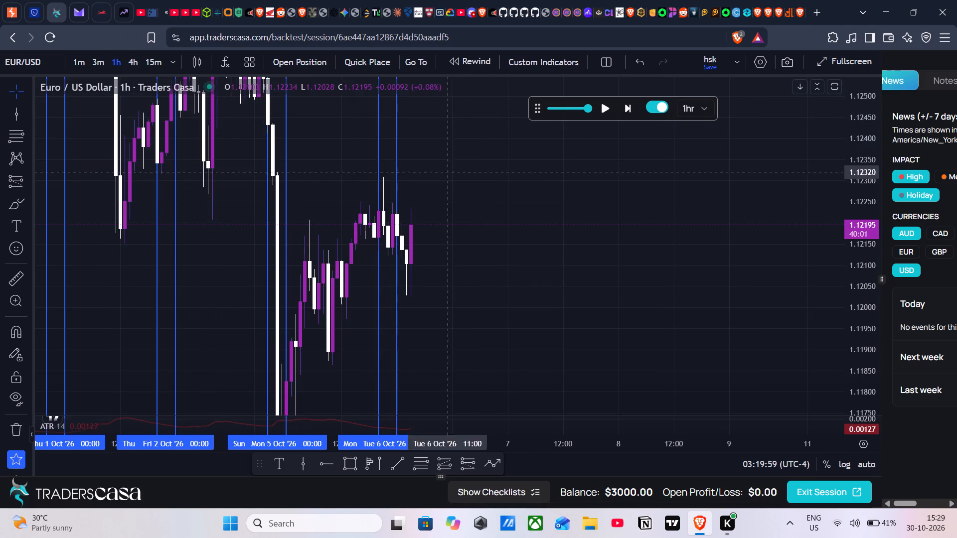
pyautogui.click(490, 193)
pyautogui.hotkey('alt', 'v')
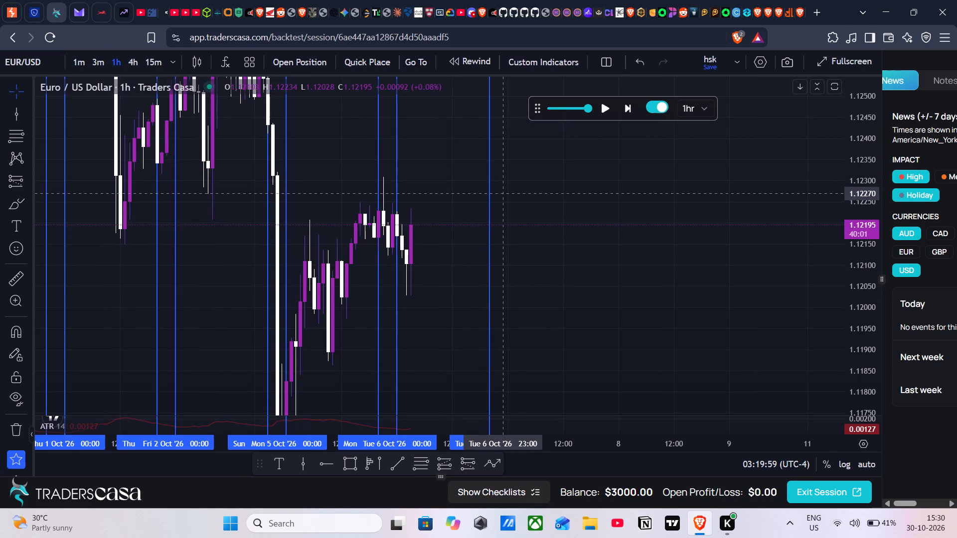
pyautogui.click(506, 193)
pyautogui.hotkey('alt', 'v')
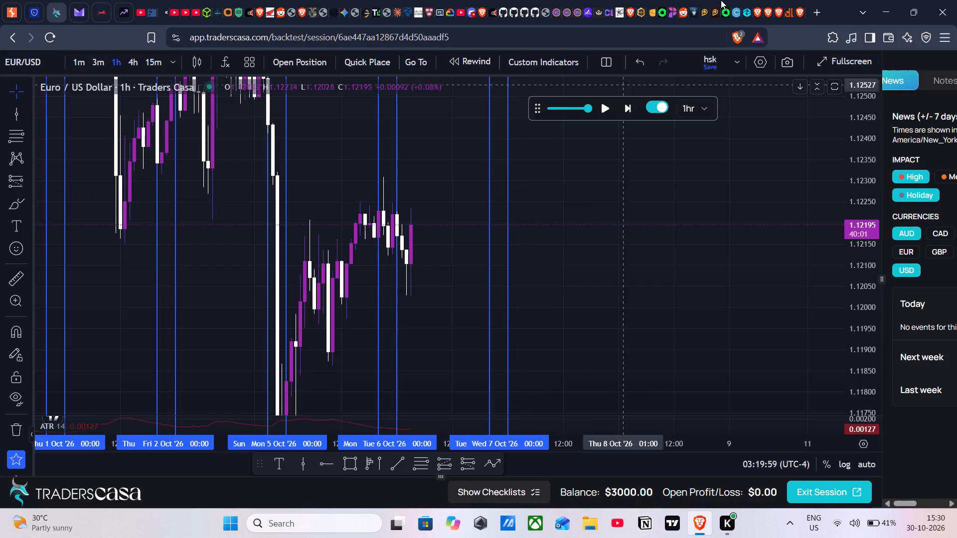
# Switch to the PropScholar accounts page, review the account's performance, trading statistics and daily summary, and return to the backtest.
pyautogui.click(615, 7)
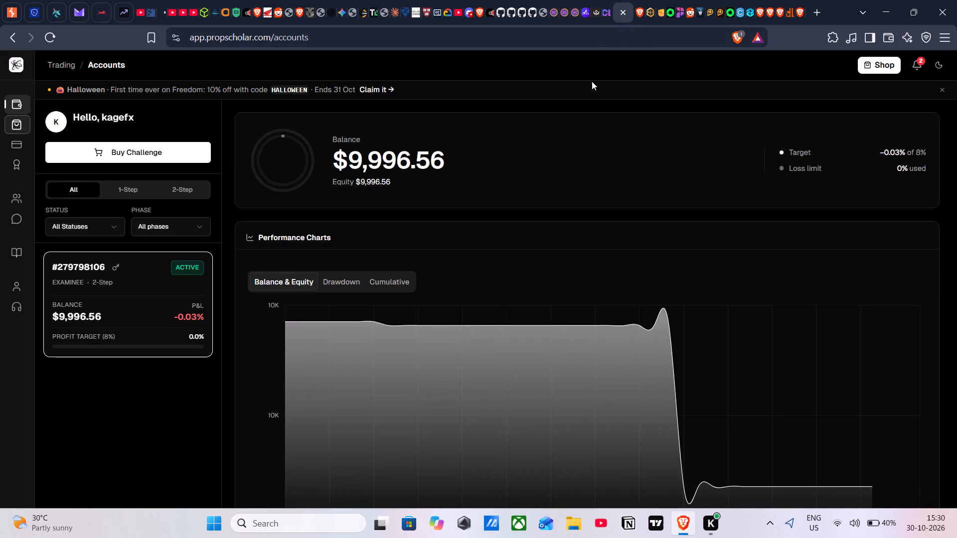
pyautogui.scroll(-5, 569, 162)
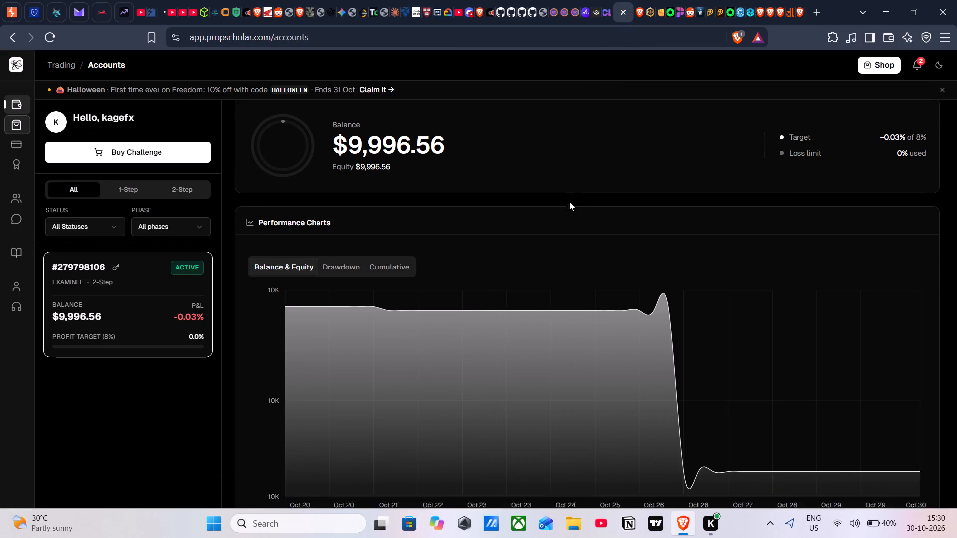
pyautogui.scroll(-10, 553, 242)
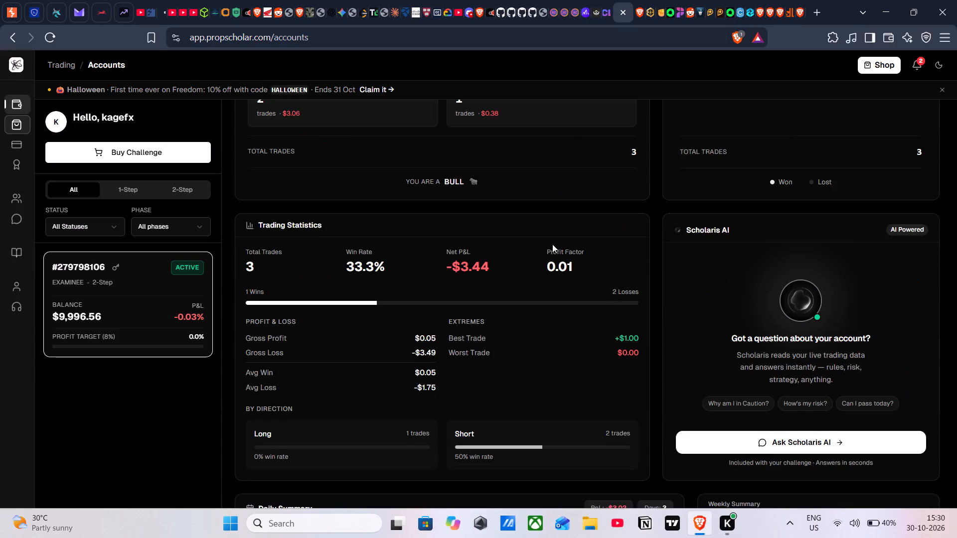
pyautogui.scroll(-5, 552, 244)
pyautogui.scroll(-4, 535, 290)
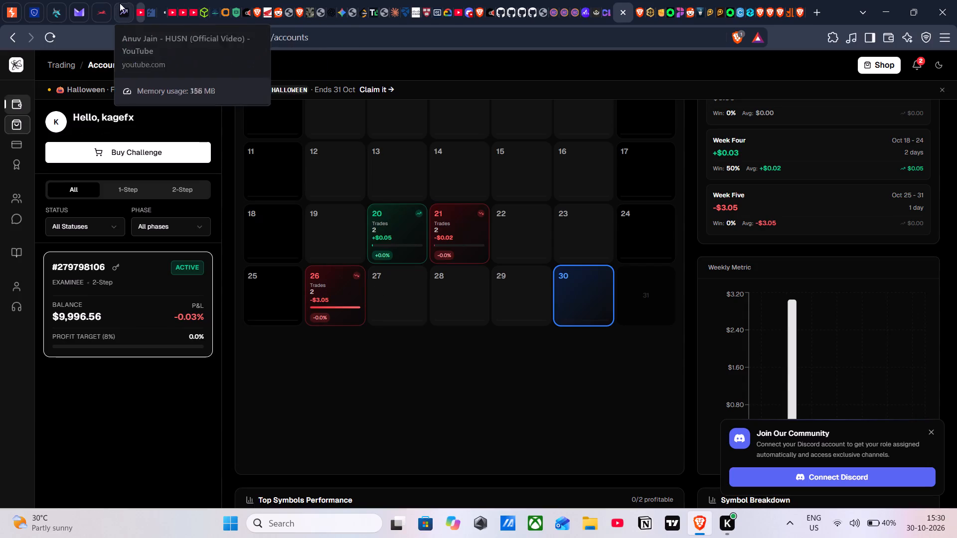
pyautogui.click(61, 0)
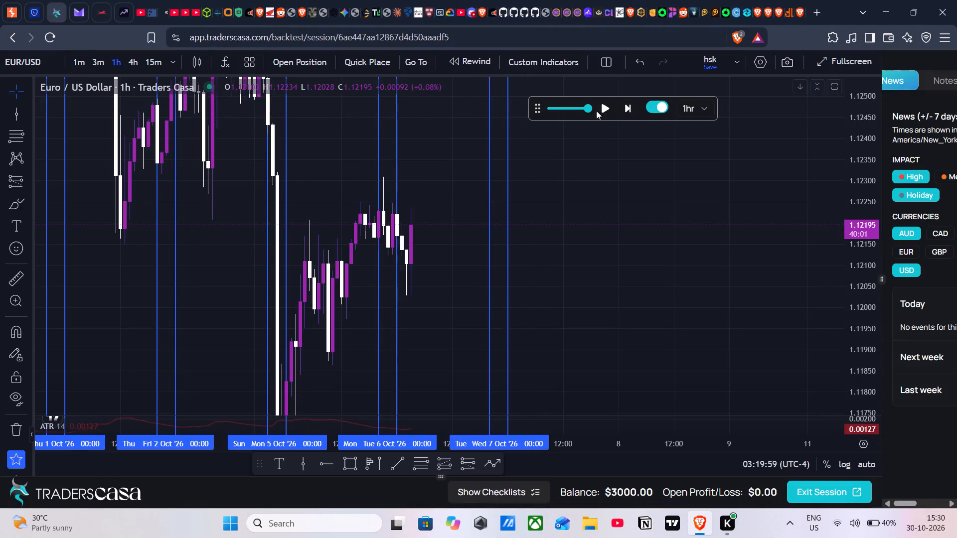
# Advance the replay on 1-hour candles through the marked session window to 04:59:59 on Wed 7 Oct.
pyautogui.click(608, 106)
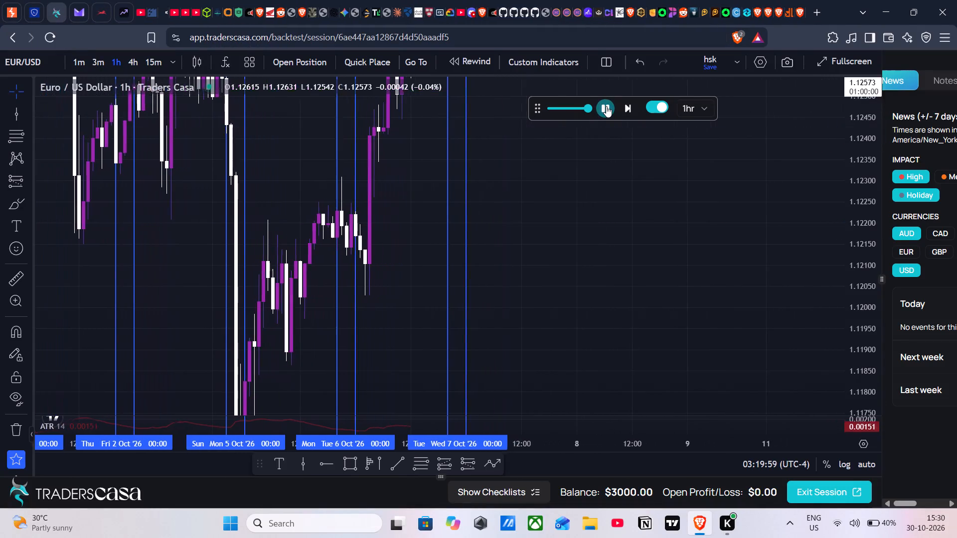
pyautogui.click(606, 106)
pyautogui.moveTo(486, 221); pyautogui.dragTo(512, 391)
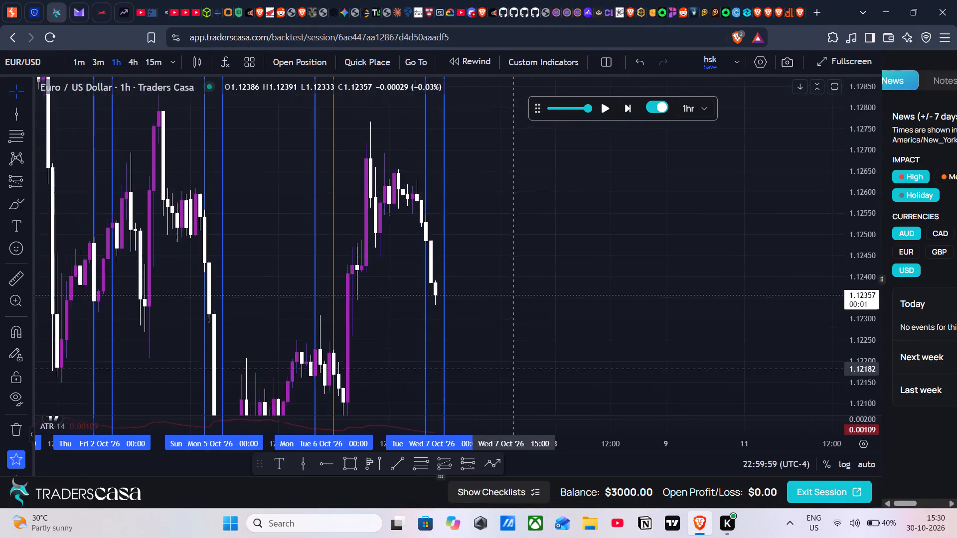
pyautogui.moveTo(512, 391); pyautogui.dragTo(512, 392)
pyautogui.doubleClick(625, 110)
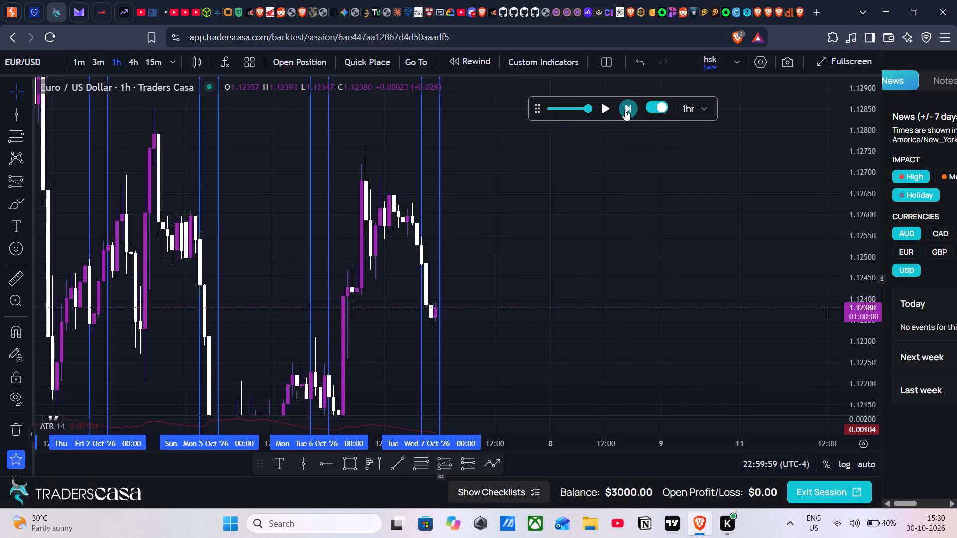
pyautogui.click(625, 110)
pyautogui.click(625, 110)
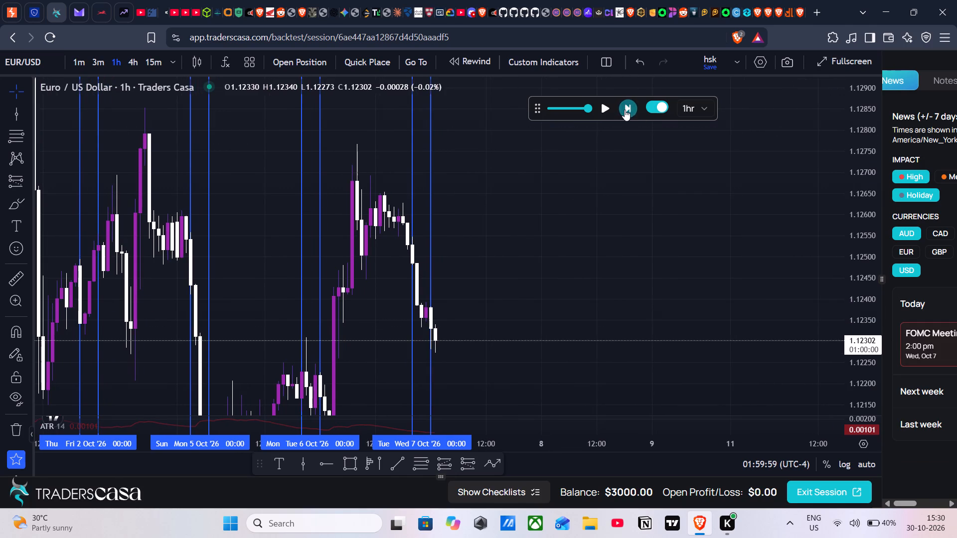
pyautogui.click(625, 110)
pyautogui.click(625, 110)
pyautogui.moveTo(615, 374); pyautogui.dragTo(604, 174)
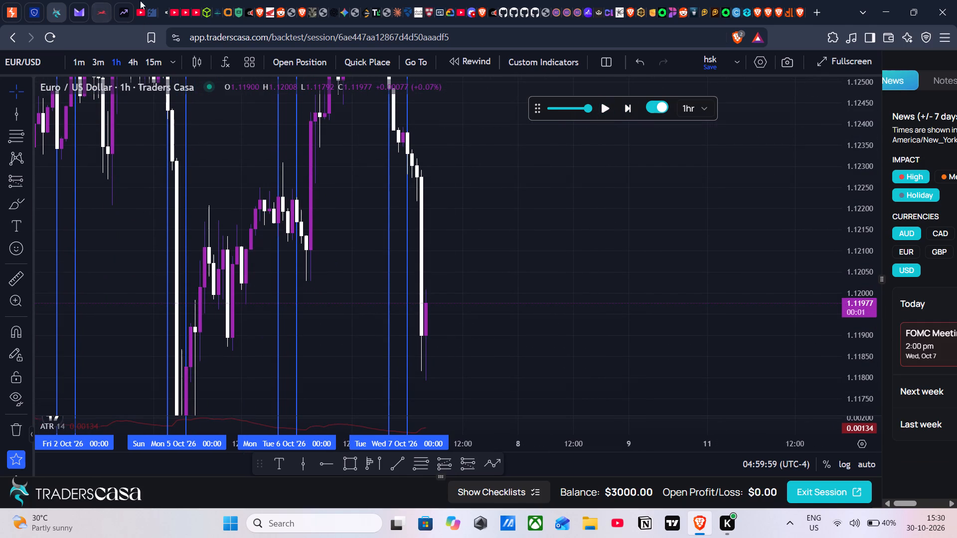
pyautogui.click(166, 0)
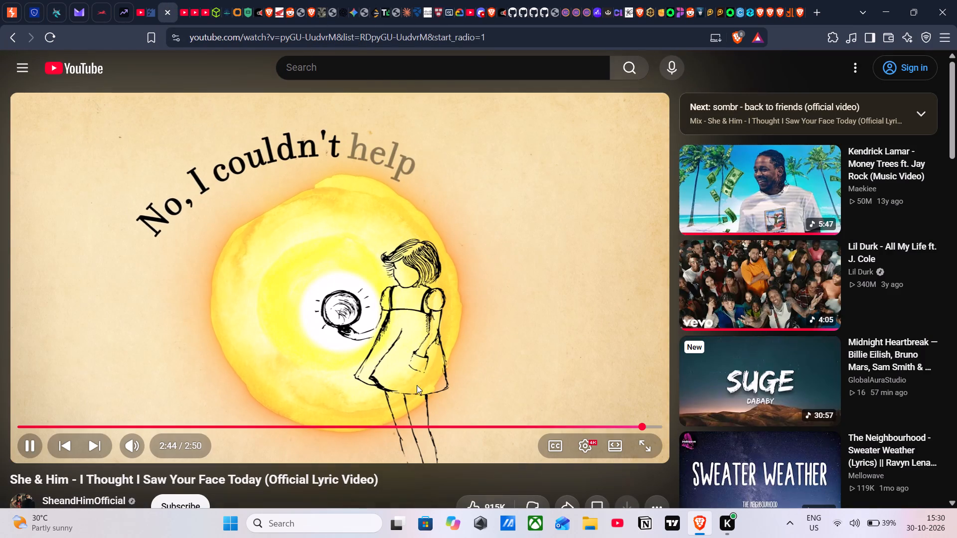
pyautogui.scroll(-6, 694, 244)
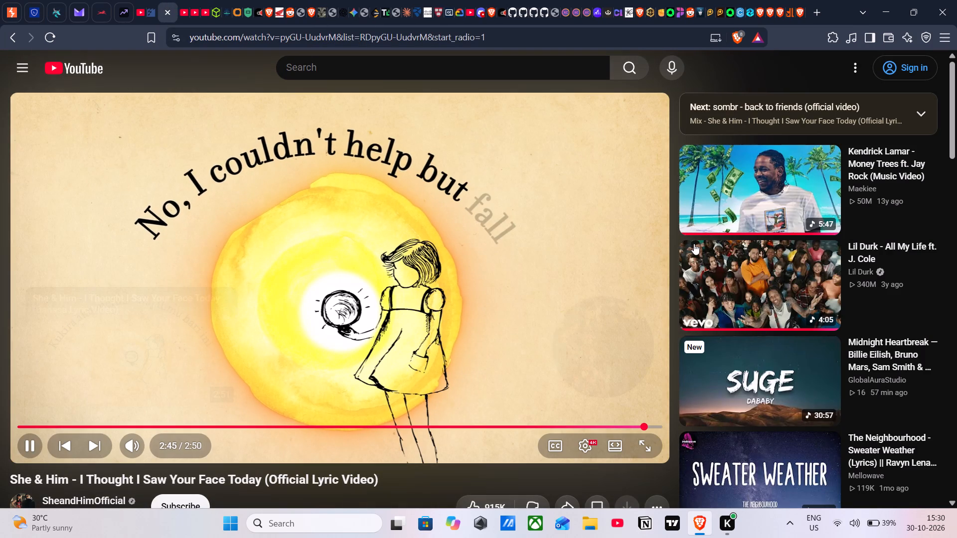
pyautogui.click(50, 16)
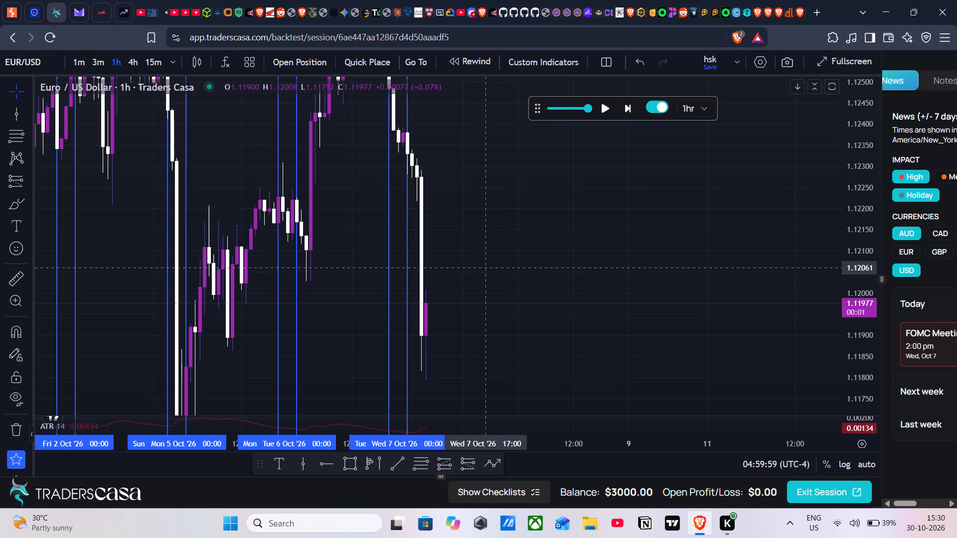
# Add vertical lines at Wed 7 Oct 20:00 and Thu 8 Oct 00:00 on the 1-hour chart to mark the session window.
pyautogui.click(497, 226)
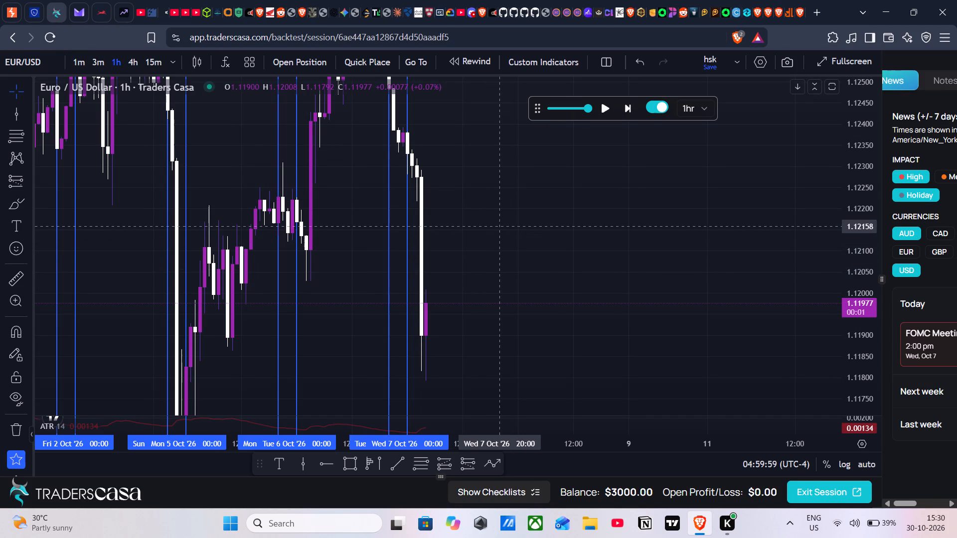
pyautogui.hotkey('alt', 'v')
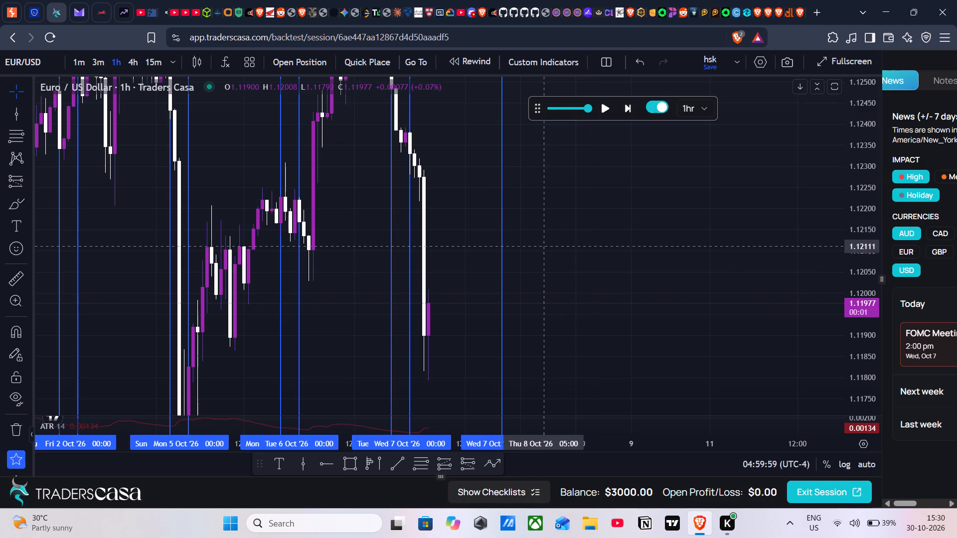
pyautogui.click(520, 240)
pyautogui.hotkey('alt', 'v')
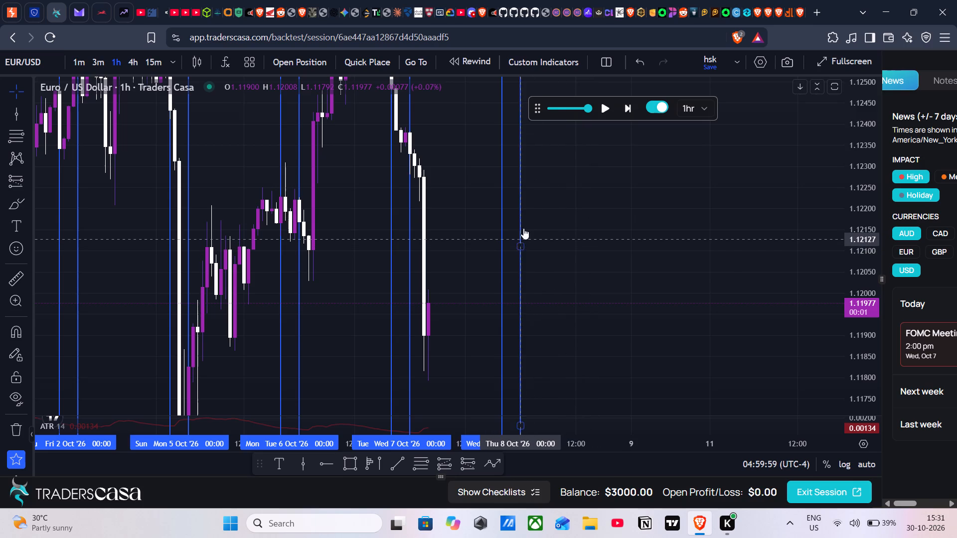
# Play the replay on 1-hour candles through the marked session window to 01:59:59 on Thu 8 Oct.
pyautogui.click(599, 103)
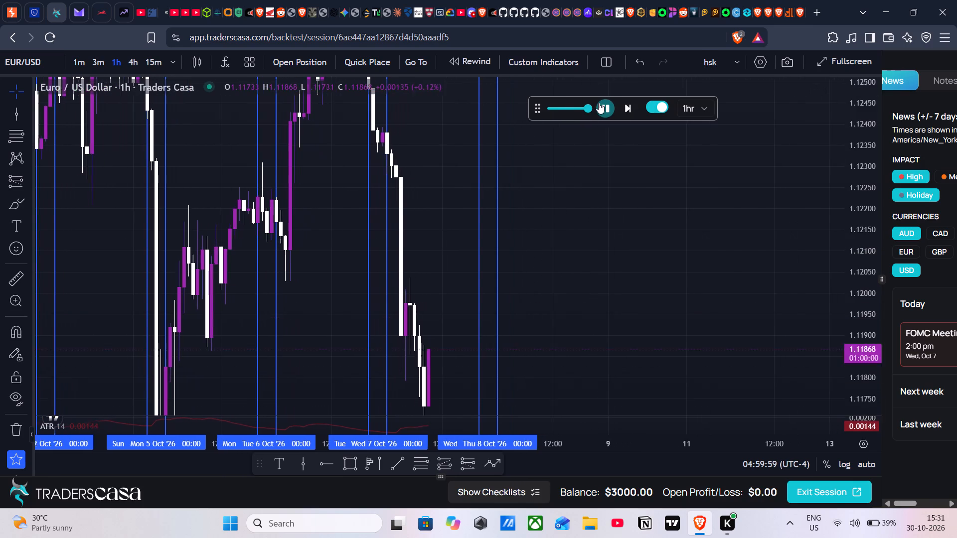
pyautogui.click(599, 106)
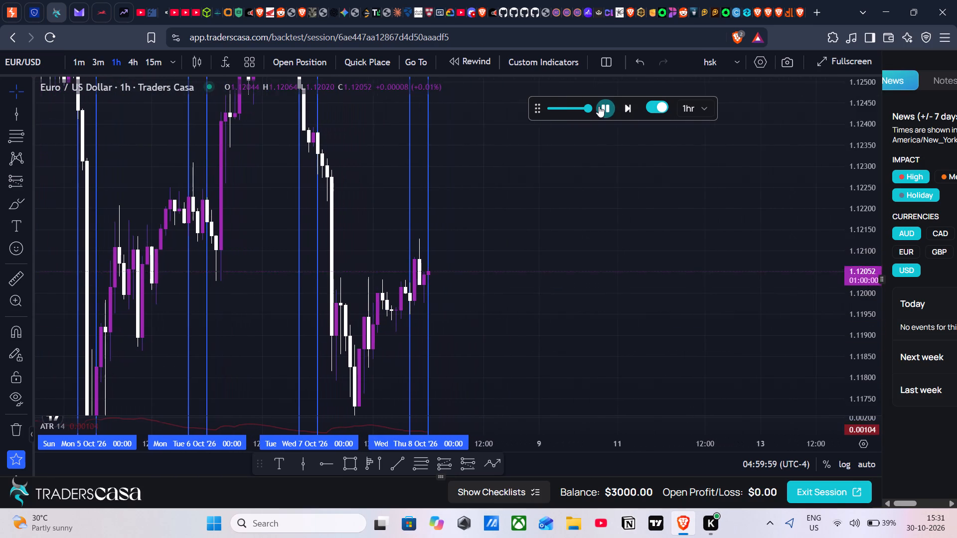
# Switch to the 3-minute chart and advance the replay candle by candle to 02:29:59 on Thu 8 Oct.
pyautogui.click(92, 62)
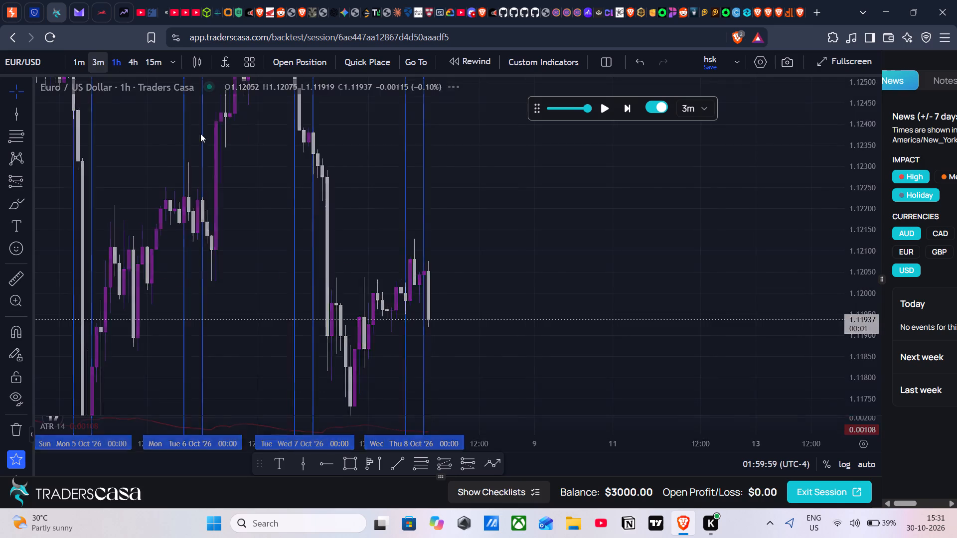
pyautogui.scroll(-5, 295, 226)
pyautogui.moveTo(856, 346); pyautogui.dragTo(805, 69)
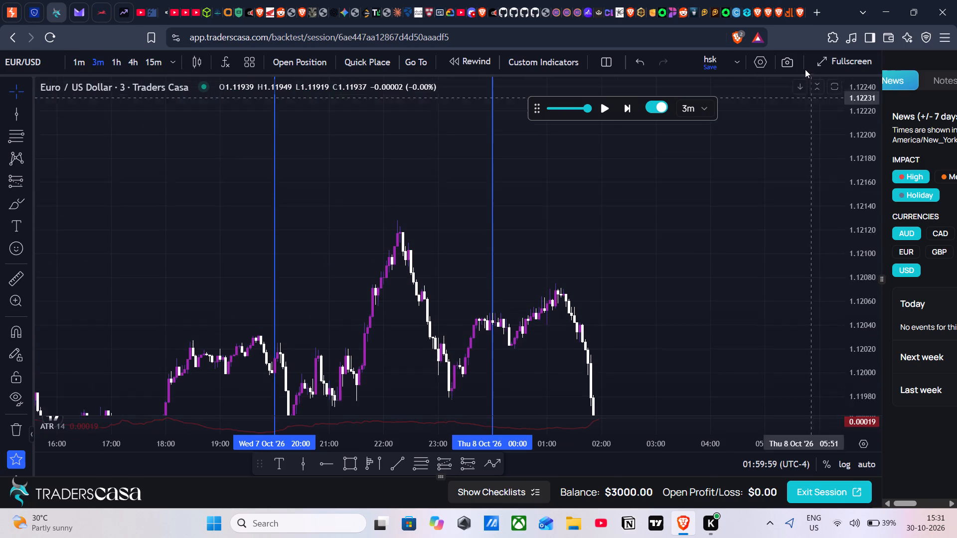
pyautogui.moveTo(805, 69); pyautogui.dragTo(805, 68)
pyautogui.scroll(-2, 640, 333)
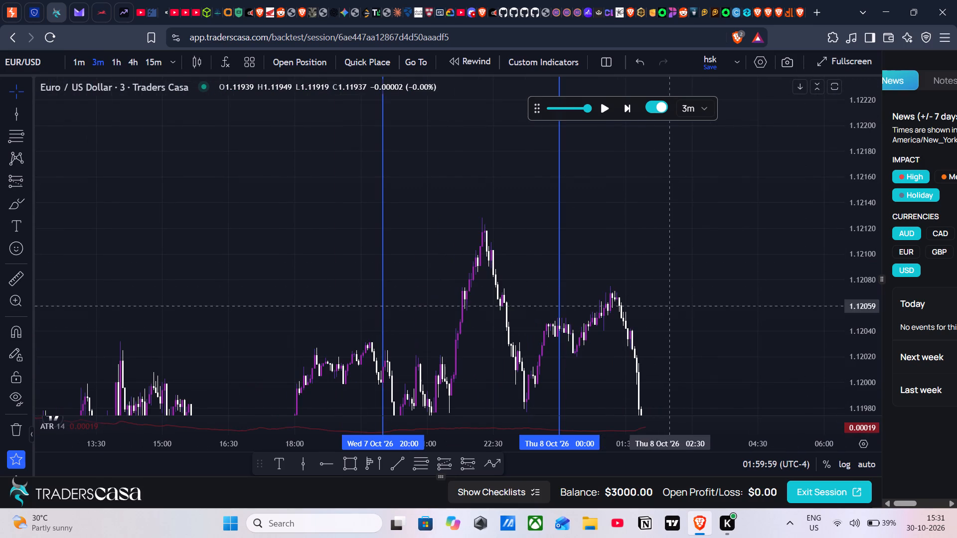
pyautogui.moveTo(667, 326); pyautogui.dragTo(645, 194)
pyautogui.scroll(5, 647, 252)
pyautogui.moveTo(620, 114); pyautogui.dragTo(630, 111)
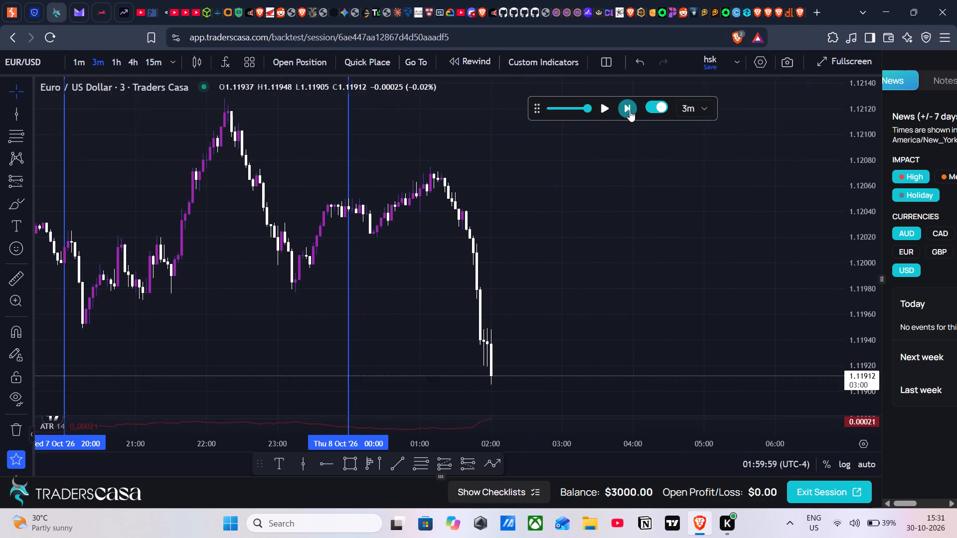
pyautogui.tripleClick(630, 111)
pyautogui.doubleClick(630, 111)
pyautogui.click(630, 111)
pyautogui.click(630, 111)
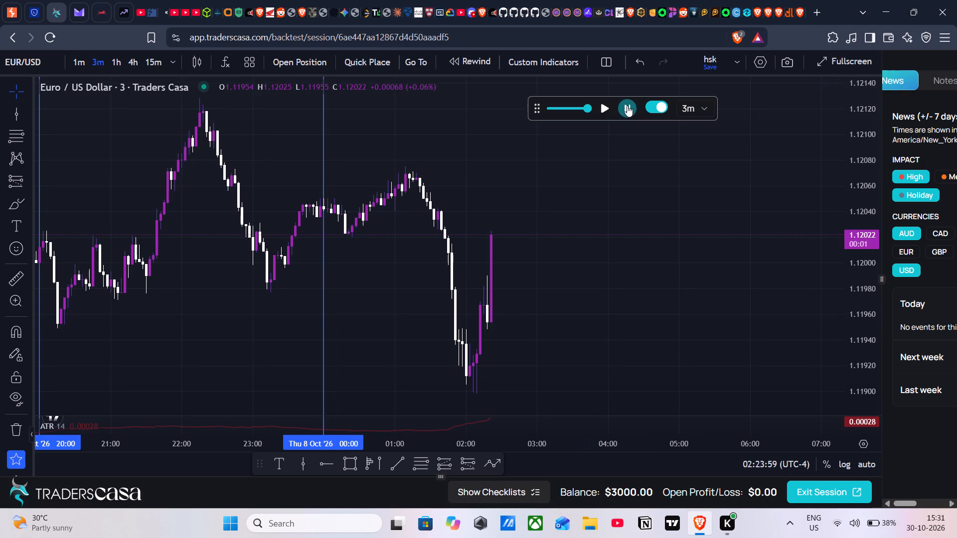
pyautogui.scroll(-3, 626, 106)
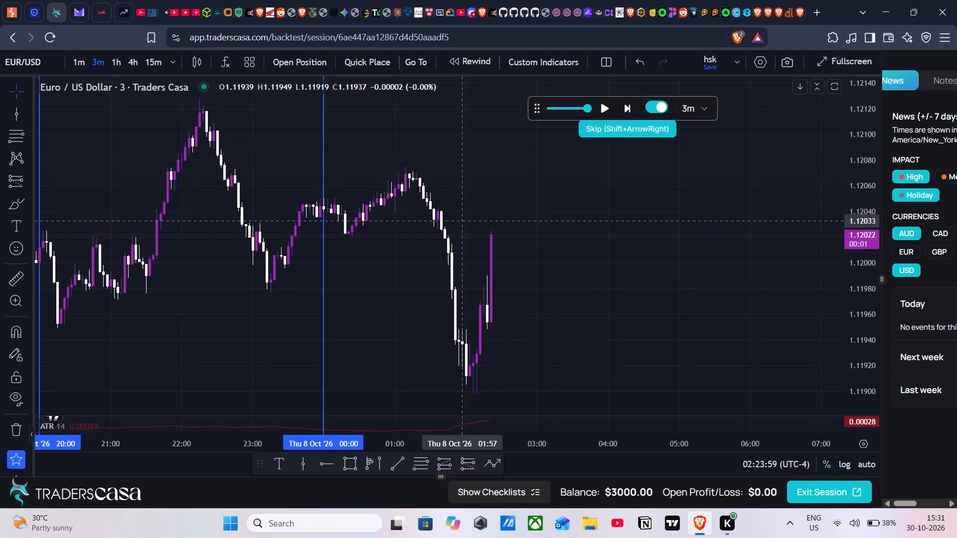
pyautogui.click(626, 100)
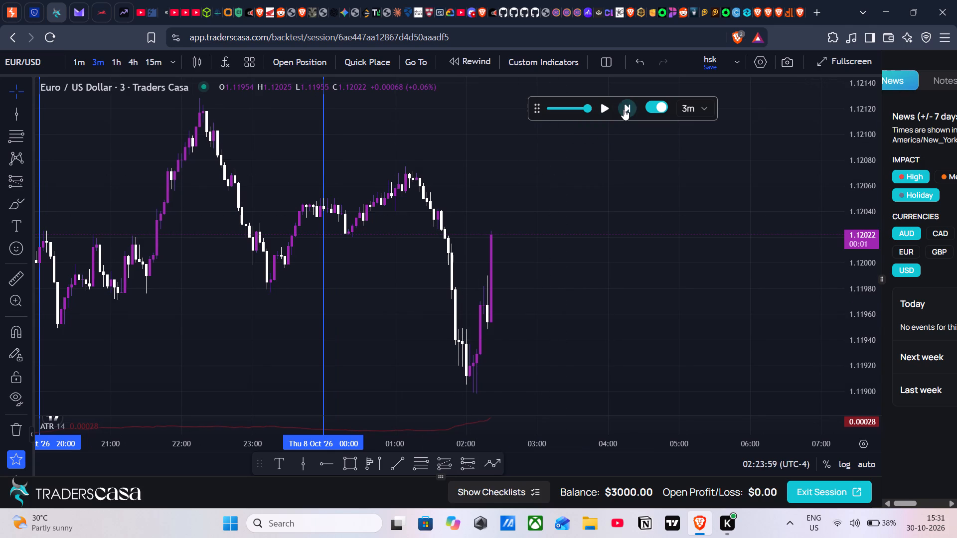
pyautogui.click(624, 109)
pyautogui.click(624, 109)
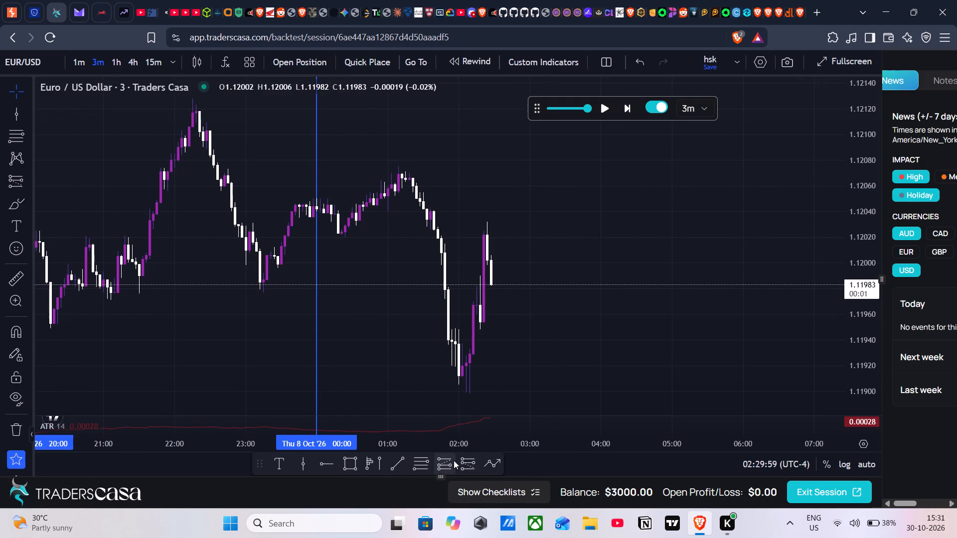
# Project a short position at the latest candle on the 1-minute chart, with entry 1.11983, stop 1.12023 and target 1.11863.
pyautogui.click(477, 466)
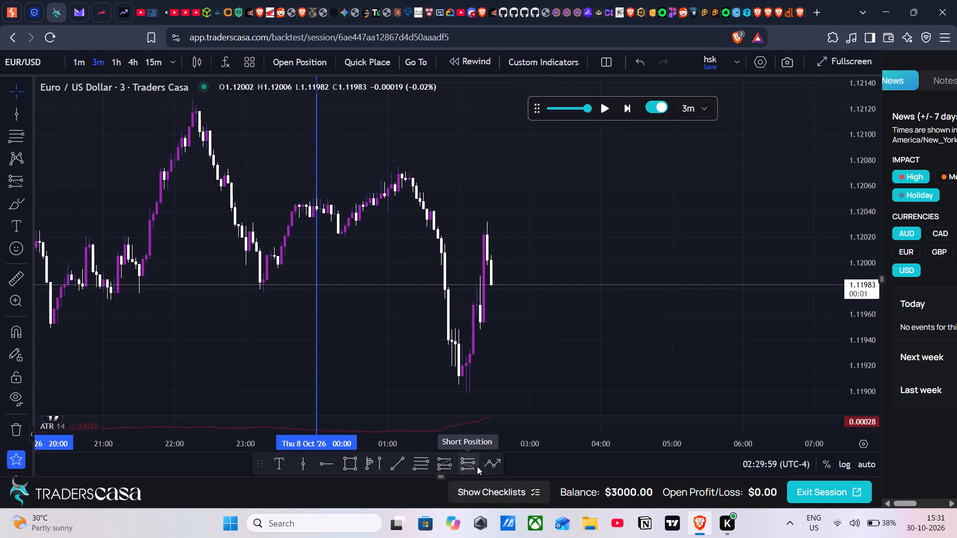
pyautogui.click(479, 321)
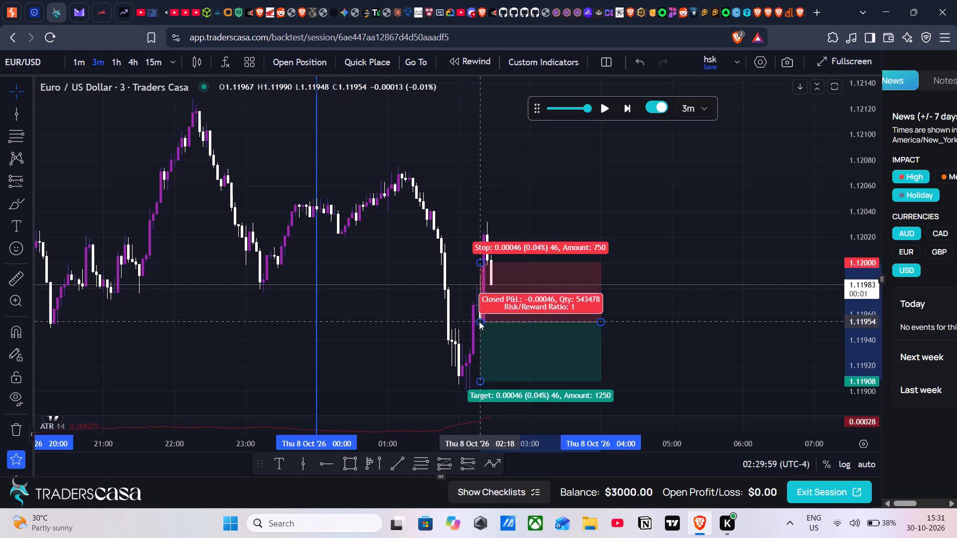
pyautogui.click(72, 56)
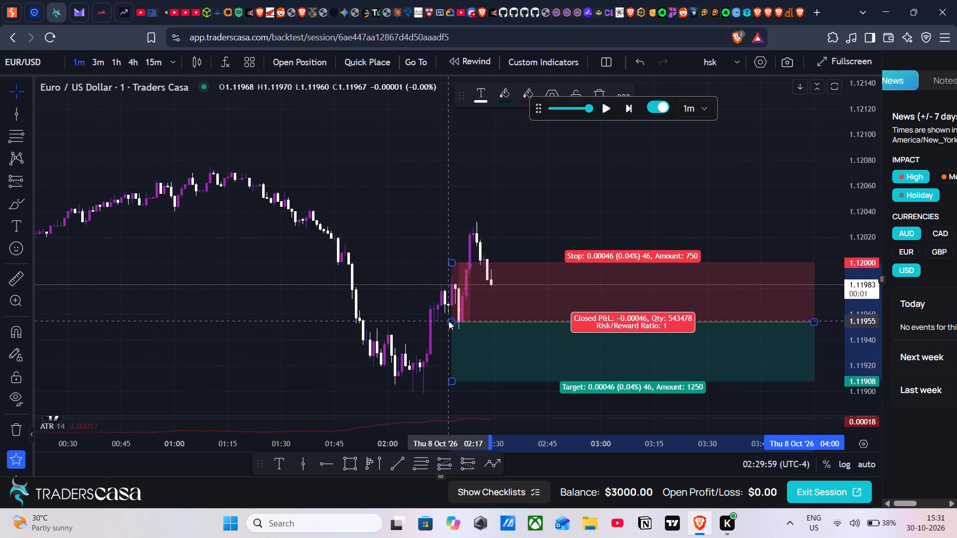
pyautogui.moveTo(477, 314); pyautogui.dragTo(522, 276)
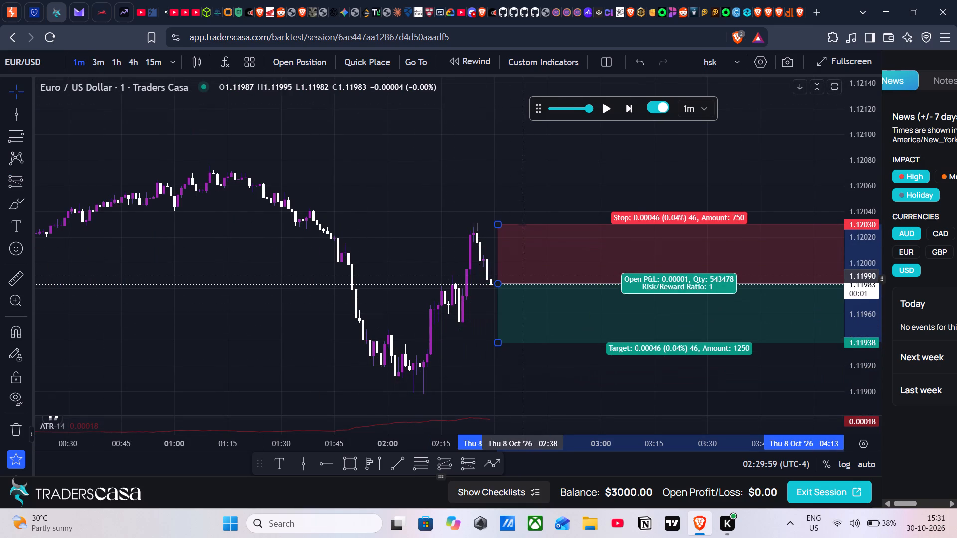
pyautogui.moveTo(522, 276); pyautogui.dragTo(518, 275)
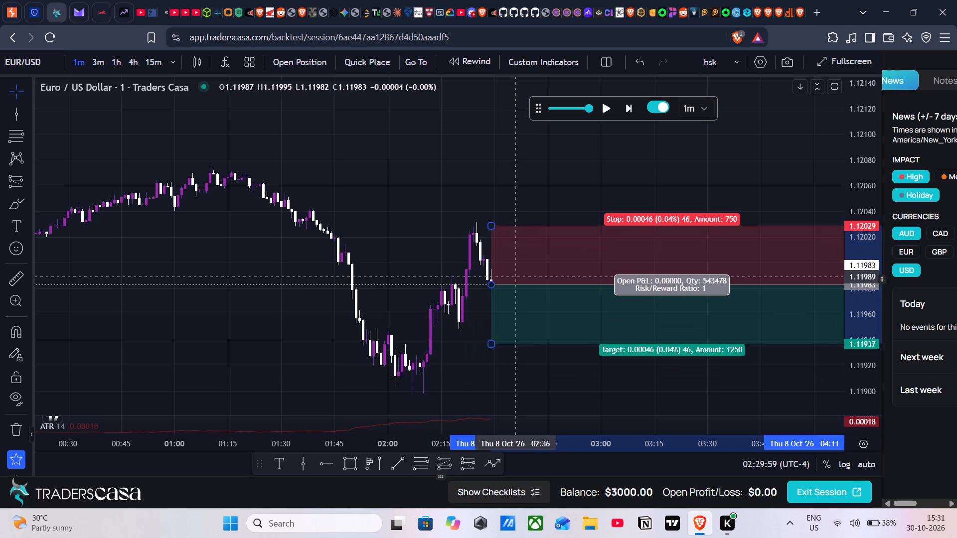
pyautogui.moveTo(518, 275); pyautogui.dragTo(511, 277)
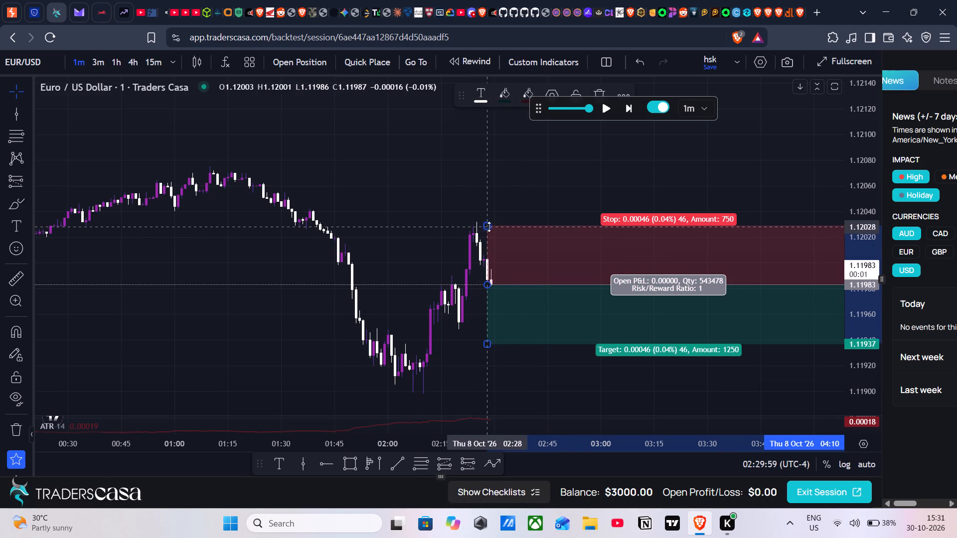
pyautogui.moveTo(489, 227); pyautogui.dragTo(513, 233)
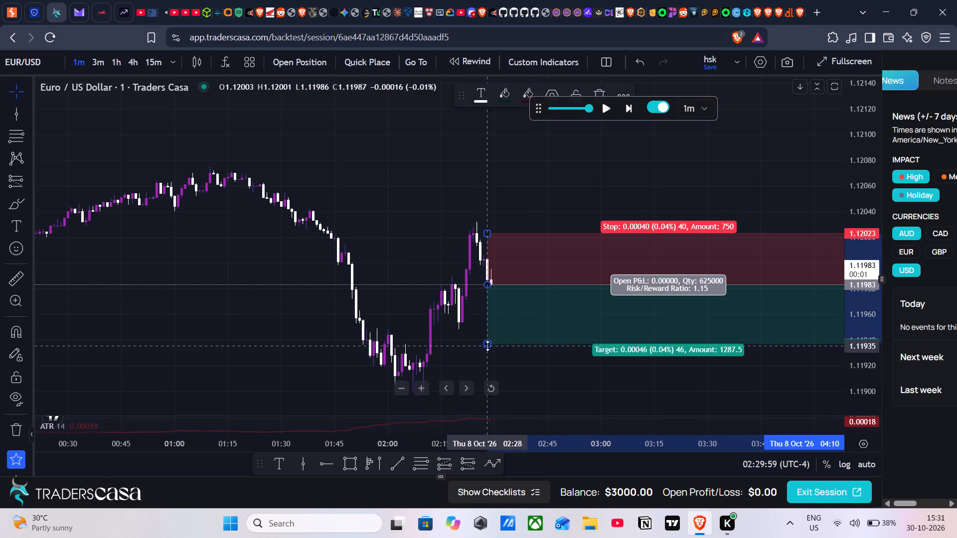
pyautogui.moveTo(488, 349); pyautogui.dragTo(277, 154)
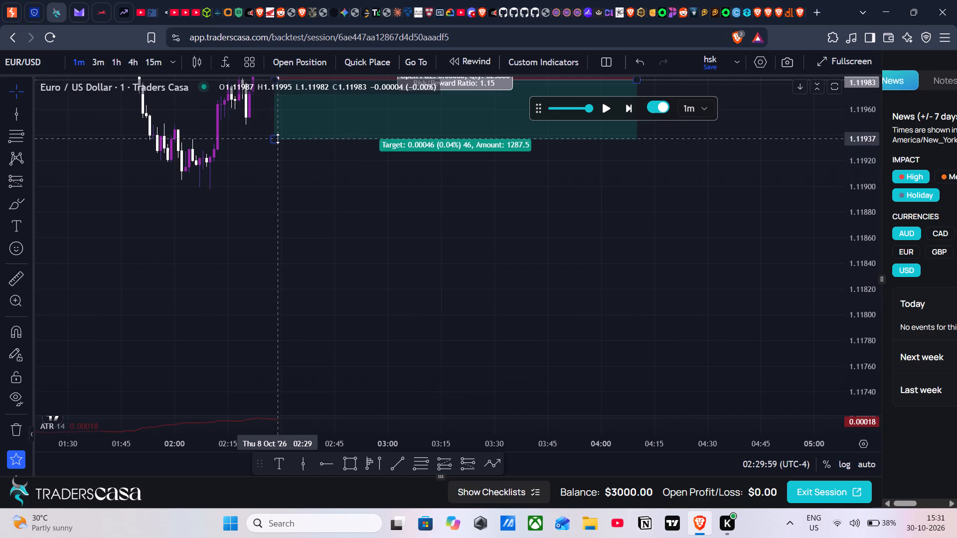
pyautogui.moveTo(278, 138); pyautogui.dragTo(317, 235)
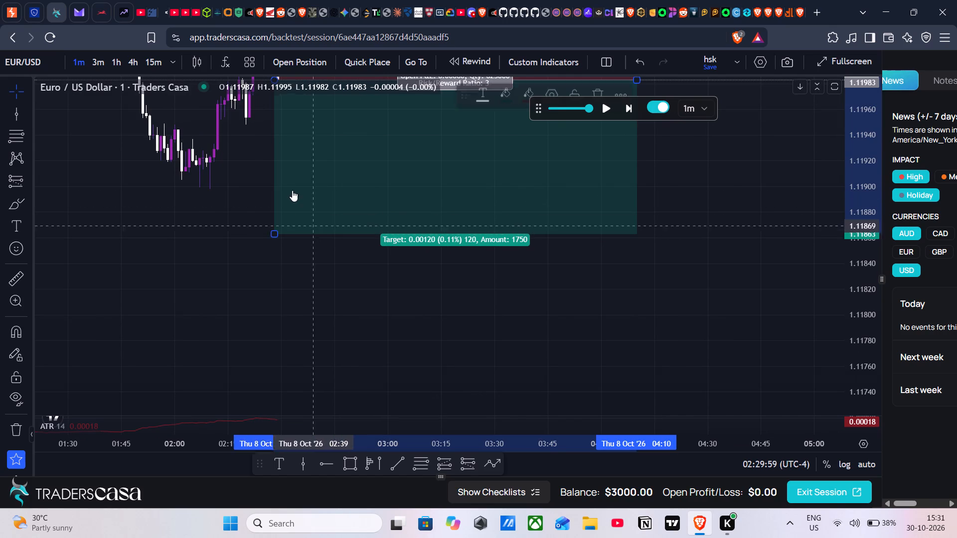
# Place a market sell trade with entry 1.11983, take profit 1.11863, stop loss 1.12023 and a 1000 dollar risk.
pyautogui.click(288, 66)
pyautogui.click(457, 454)
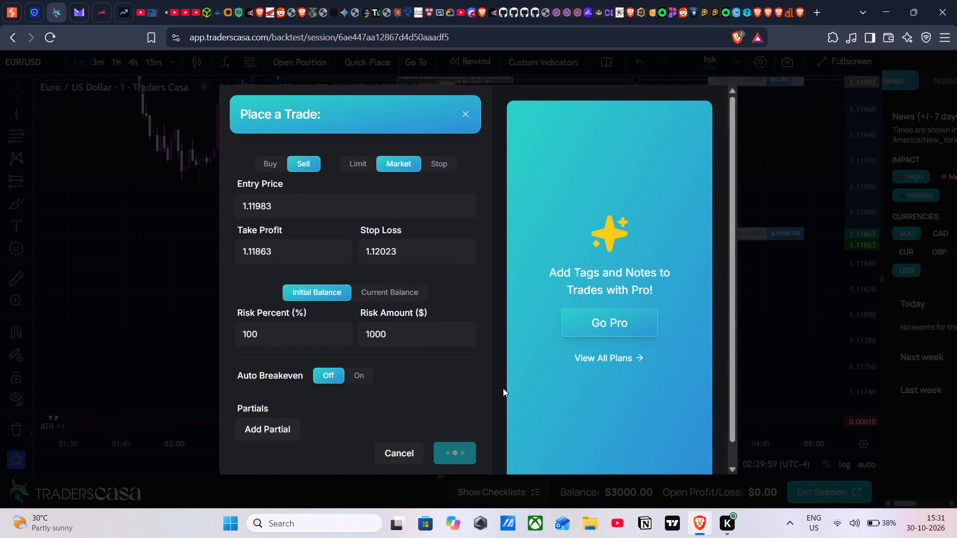
# Play the replay on 1-minute candles to 03:08:59 to run the short trade.
pyautogui.scroll(-5, 629, 192)
pyautogui.moveTo(712, 160); pyautogui.dragTo(618, 350)
pyautogui.click(611, 110)
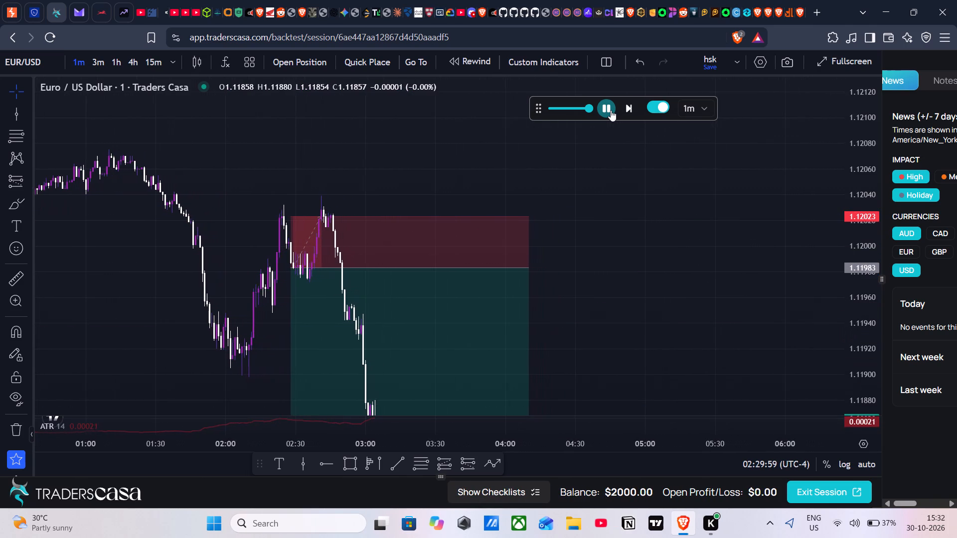
pyautogui.click(611, 110)
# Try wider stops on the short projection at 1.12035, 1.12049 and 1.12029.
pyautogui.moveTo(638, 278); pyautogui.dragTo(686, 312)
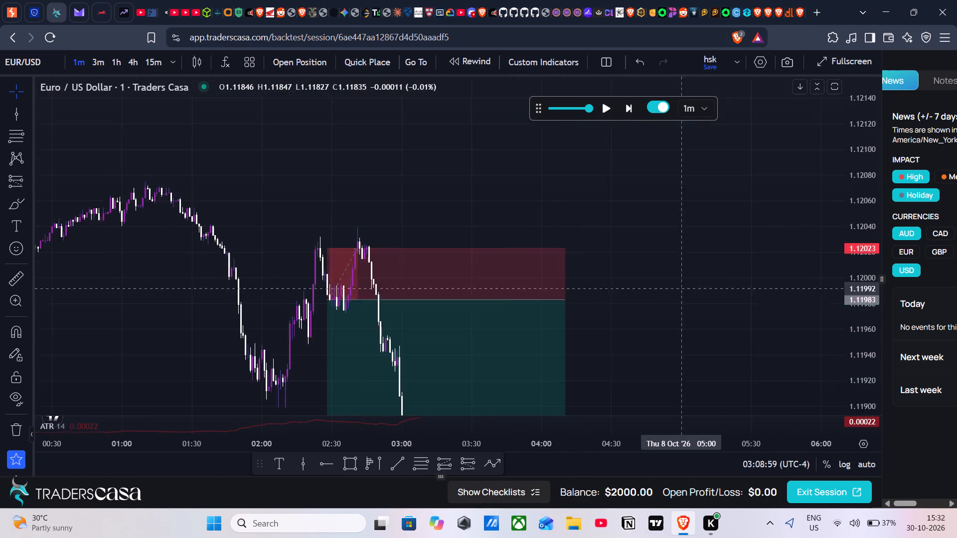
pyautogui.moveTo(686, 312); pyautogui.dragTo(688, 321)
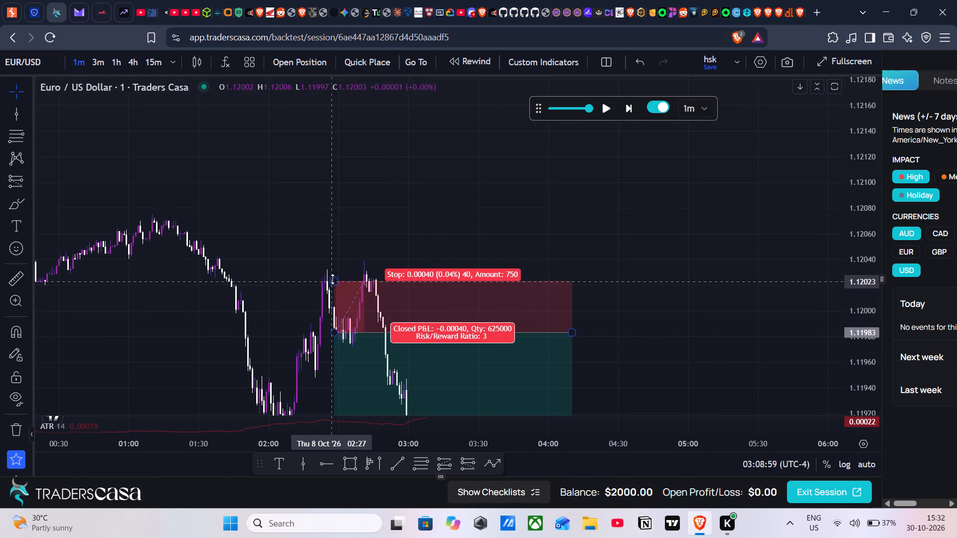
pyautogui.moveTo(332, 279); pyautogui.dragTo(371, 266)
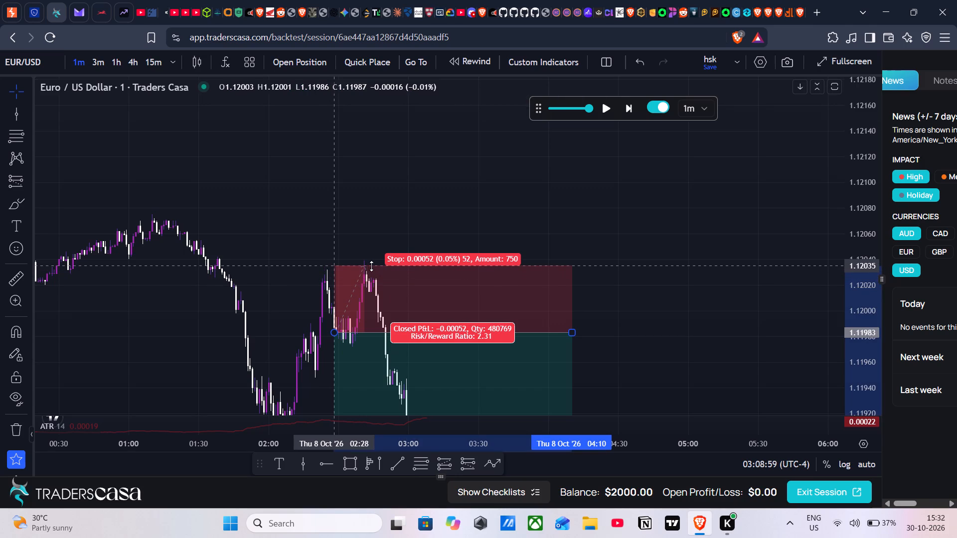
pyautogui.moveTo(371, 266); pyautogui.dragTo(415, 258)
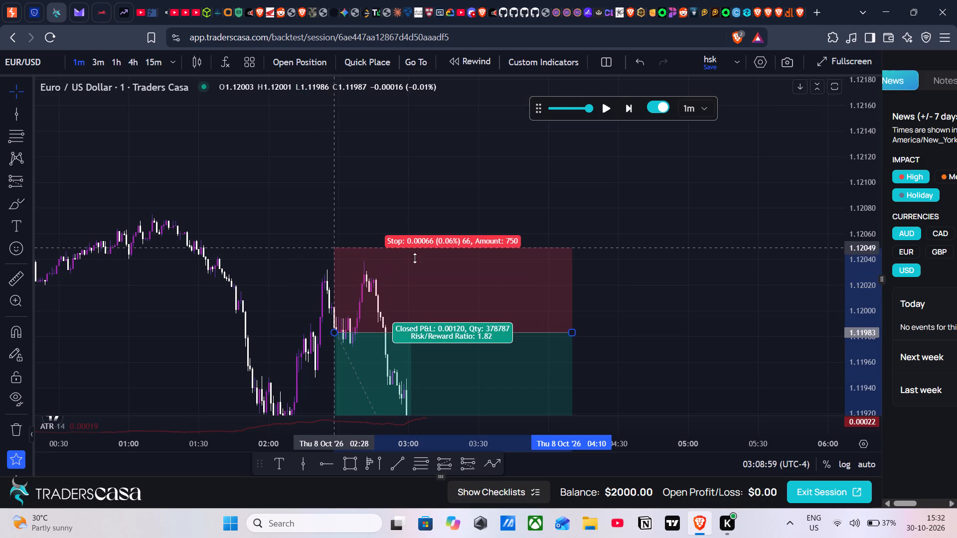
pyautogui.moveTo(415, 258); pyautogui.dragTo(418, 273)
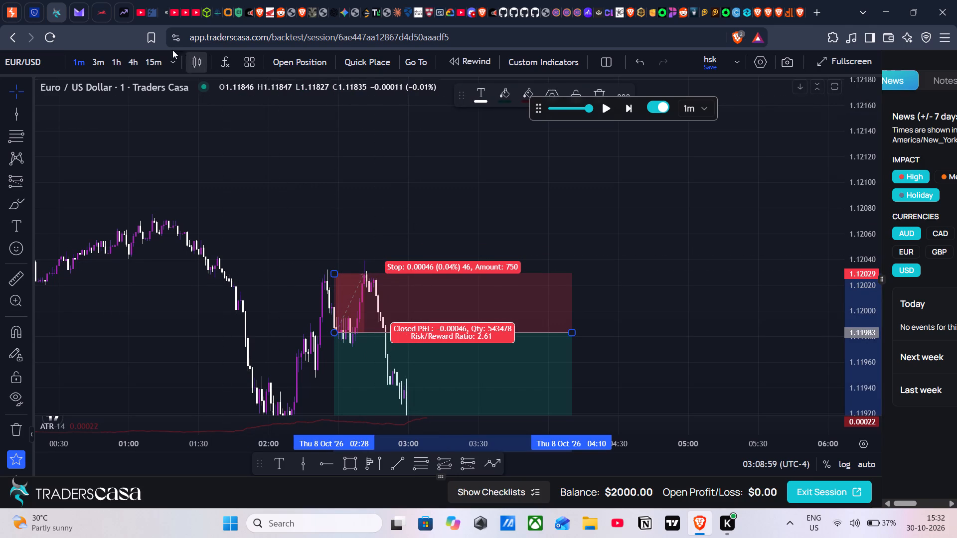
# On the 3-minute chart, shift the whole short projection up to entry 1.12002 and target 1.11882.
pyautogui.click(102, 68)
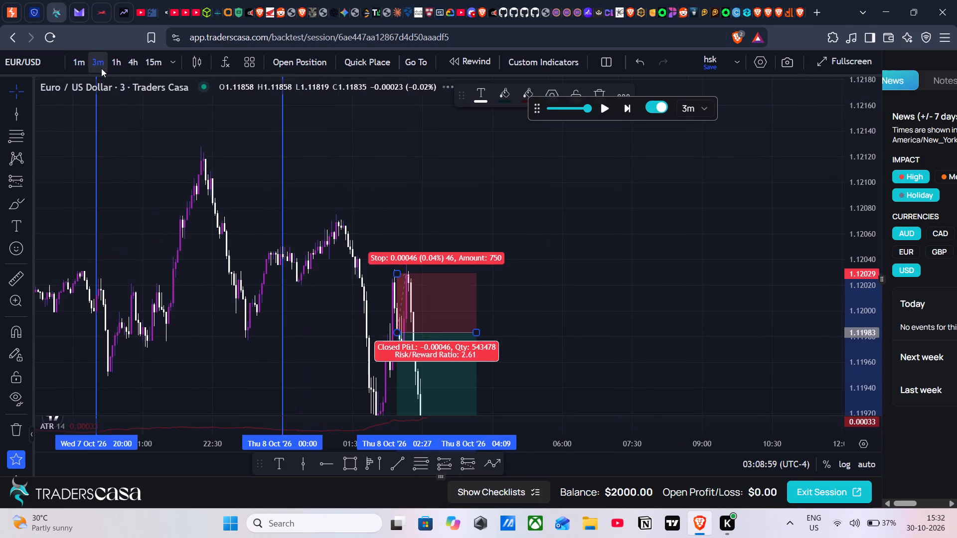
pyautogui.click(567, 212)
pyautogui.scroll(5, 519, 283)
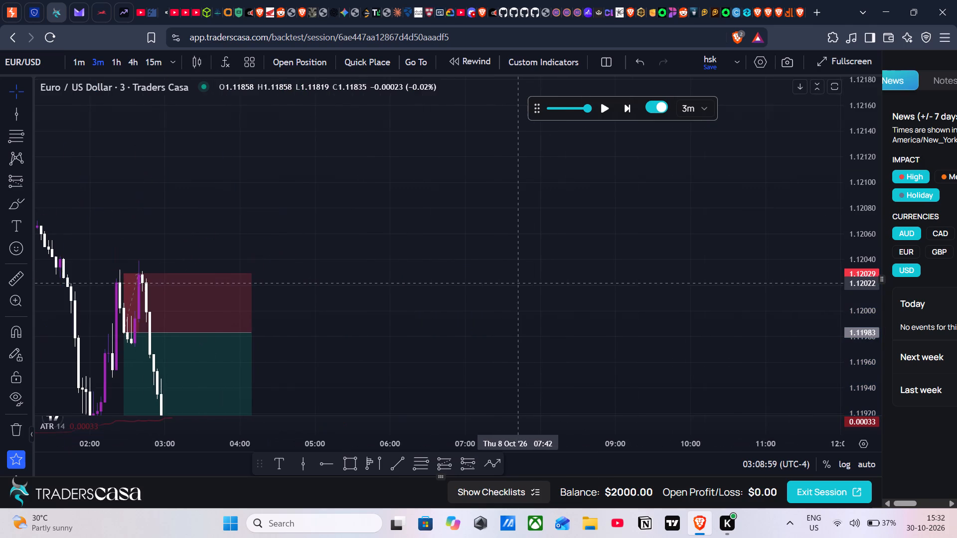
pyautogui.moveTo(493, 282); pyautogui.dragTo(706, 266)
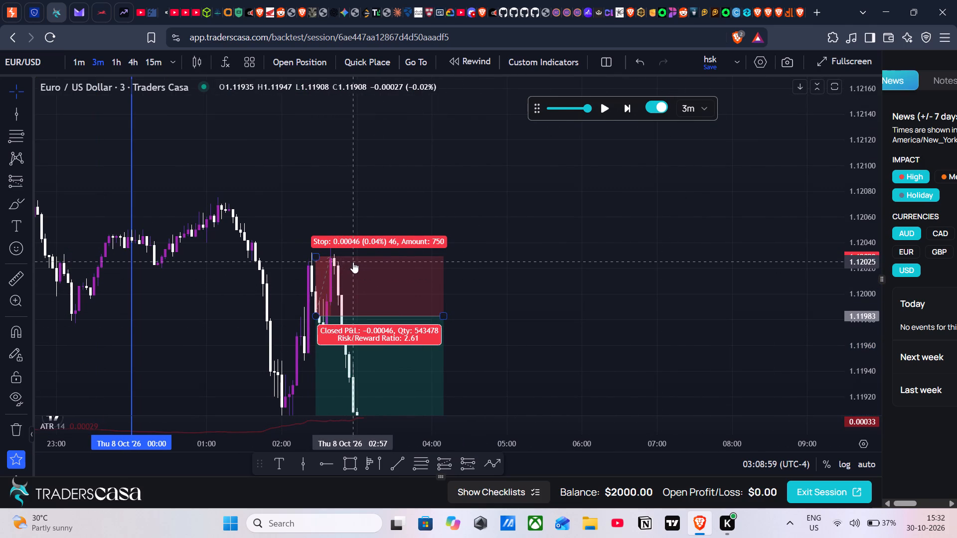
pyautogui.moveTo(340, 333); pyautogui.dragTo(337, 308)
pyautogui.moveTo(598, 287); pyautogui.dragTo(695, 161)
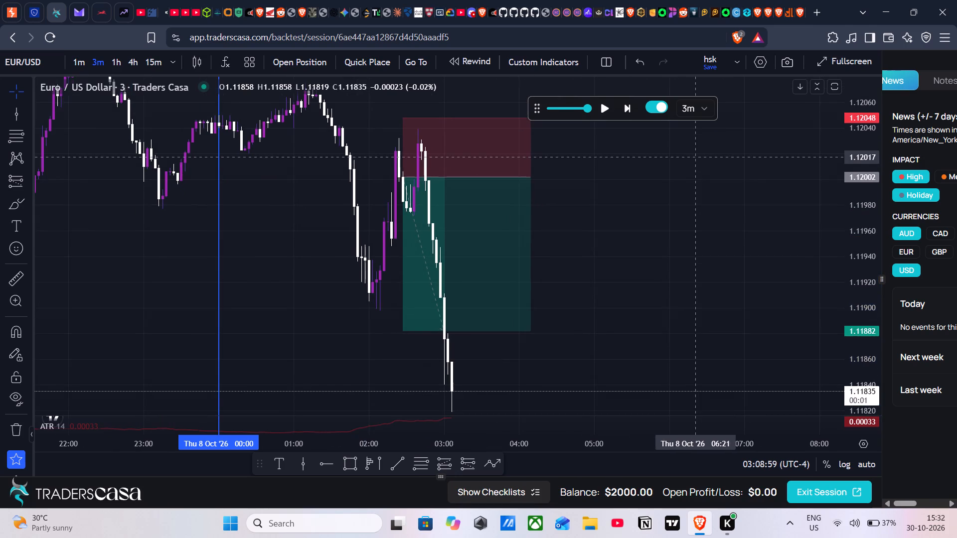
pyautogui.moveTo(695, 161); pyautogui.dragTo(689, 192)
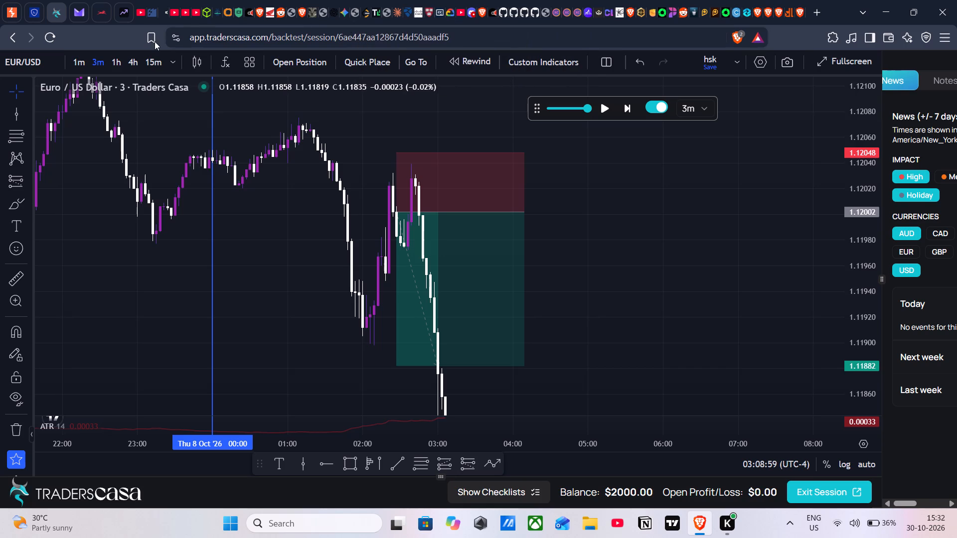
# On the 1-minute chart, tighten the short projection's stop to 1.12042 for a risk/reward ratio of 3.
pyautogui.click(71, 62)
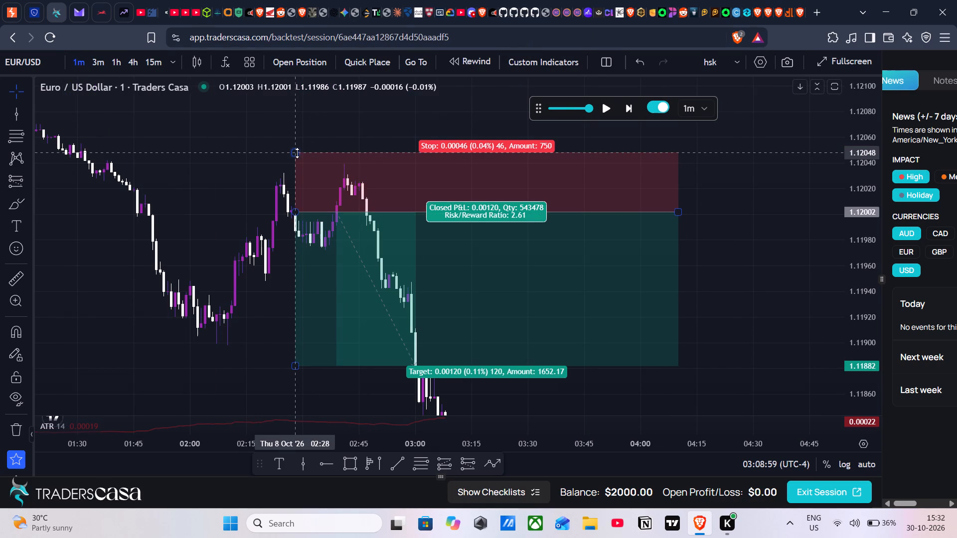
pyautogui.moveTo(297, 153); pyautogui.dragTo(340, 158)
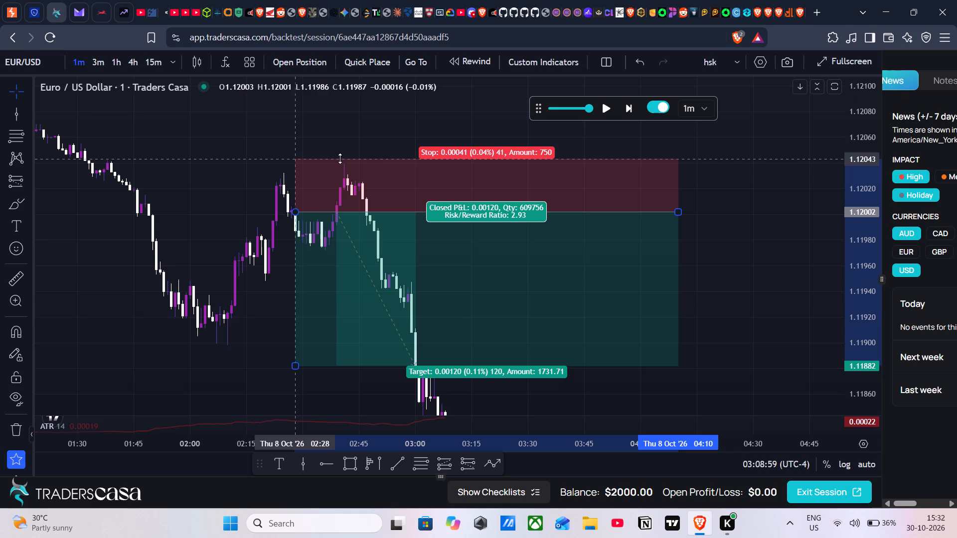
pyautogui.moveTo(340, 158); pyautogui.dragTo(365, 160)
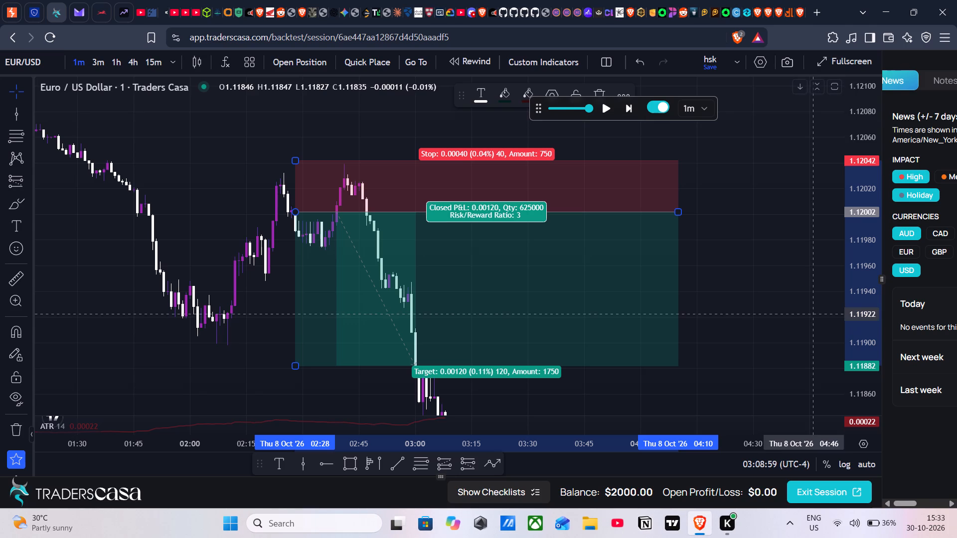
# On the 1-hour chart, mark the next session window with vertical lines at Thu 8 Oct 20:00 and Fri 9 Oct 00:00.
pyautogui.click(119, 53)
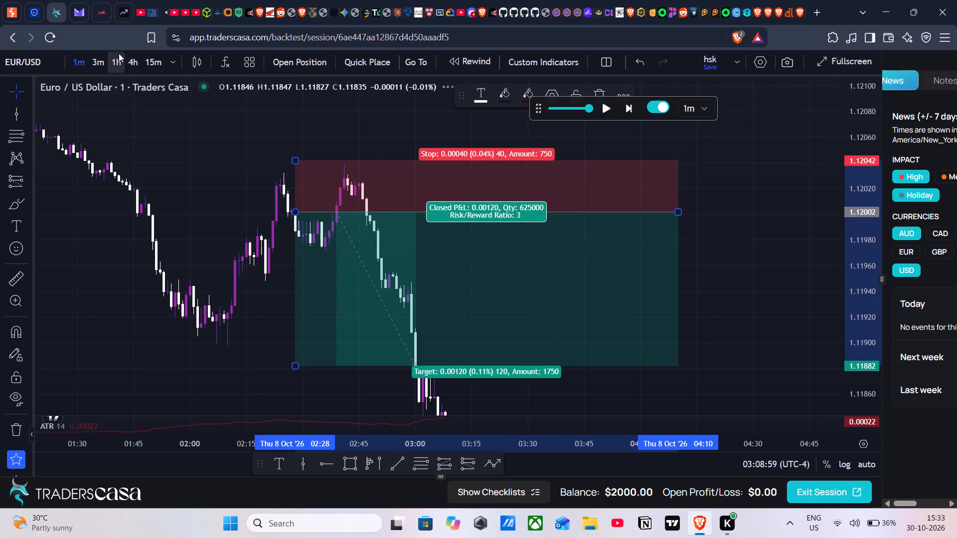
pyautogui.moveTo(853, 128); pyautogui.dragTo(877, 418)
pyautogui.click(466, 231)
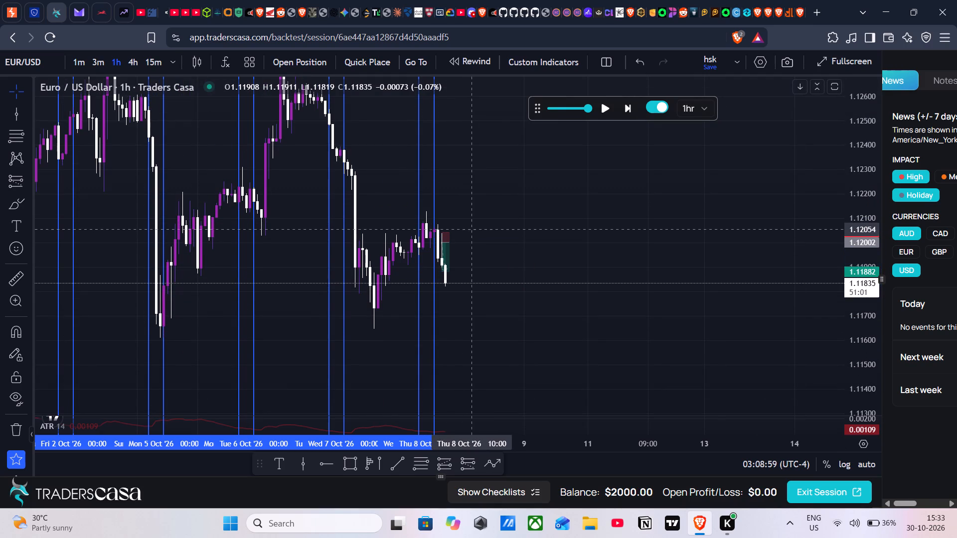
pyautogui.click(508, 196)
pyautogui.hotkey('alt', 'v')
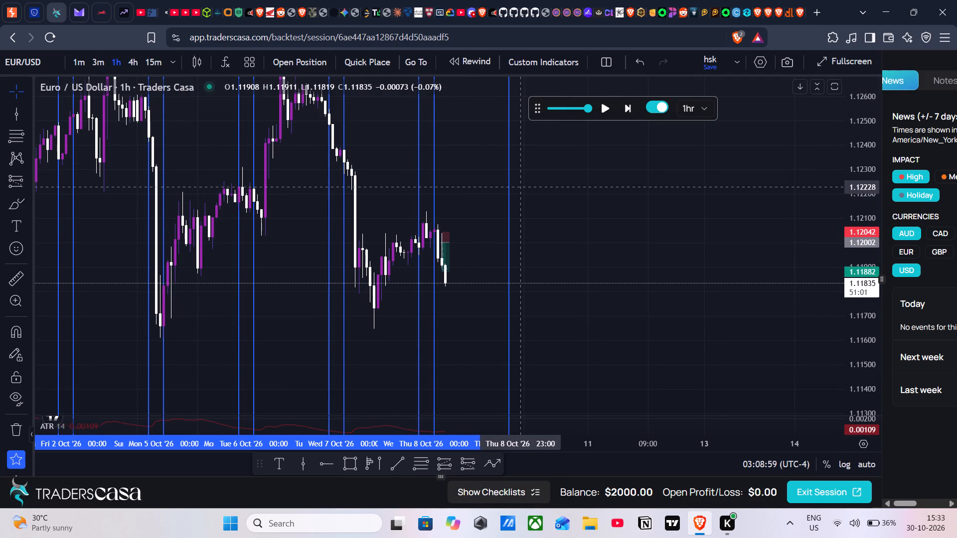
pyautogui.click(522, 184)
pyautogui.hotkey('alt', 'v')
# Advance the replay on 1-hour candles past the new session window to 02:59:59 on Fri 9 Oct.
pyautogui.click(600, 108)
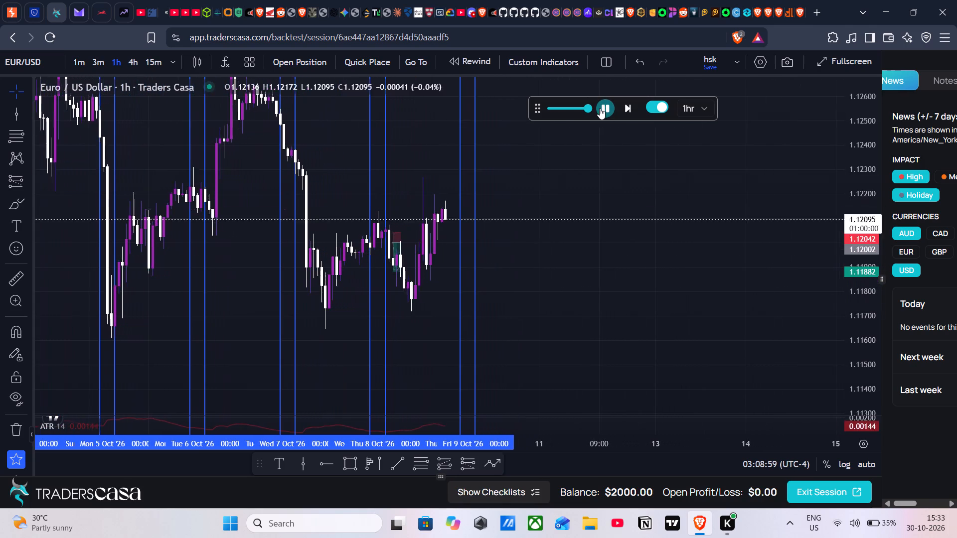
pyautogui.click(599, 108)
pyautogui.scroll(5, 582, 167)
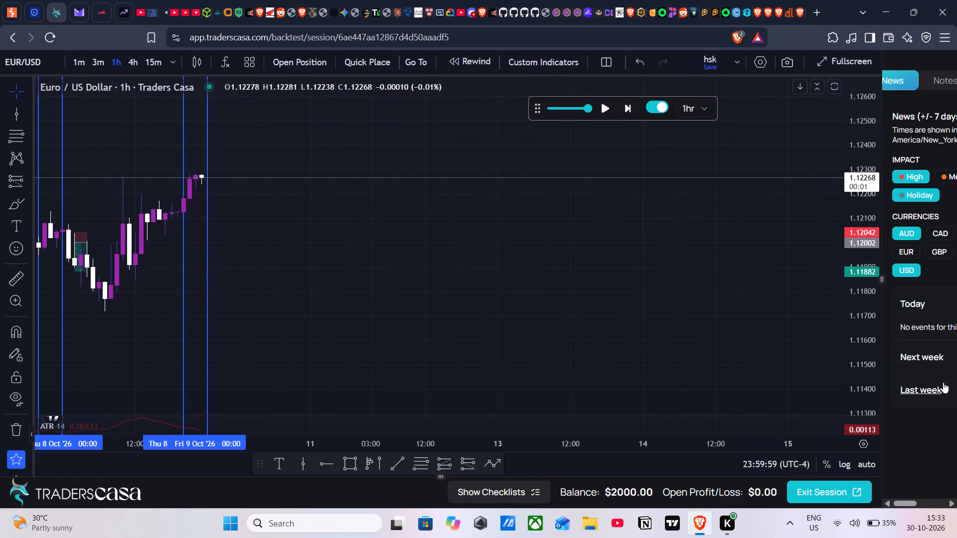
pyautogui.moveTo(865, 343); pyautogui.dragTo(854, 97)
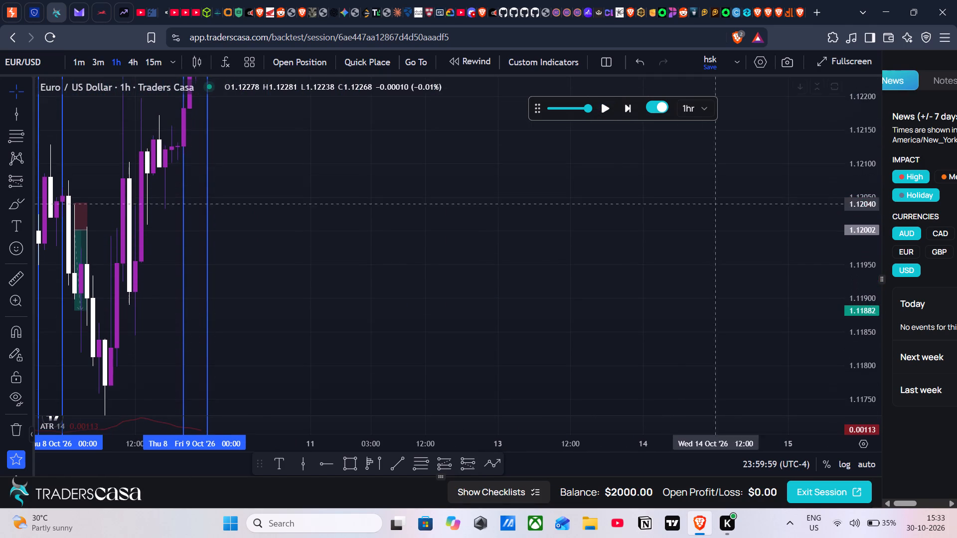
pyautogui.moveTo(642, 272); pyautogui.dragTo(736, 392)
pyautogui.scroll(-5, 702, 390)
pyautogui.scroll(2, 619, 148)
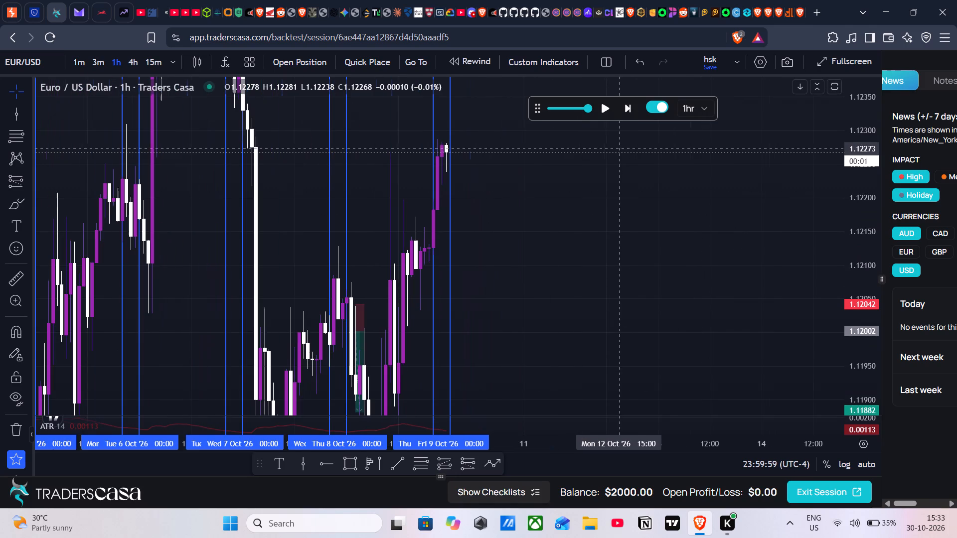
pyautogui.click(628, 111)
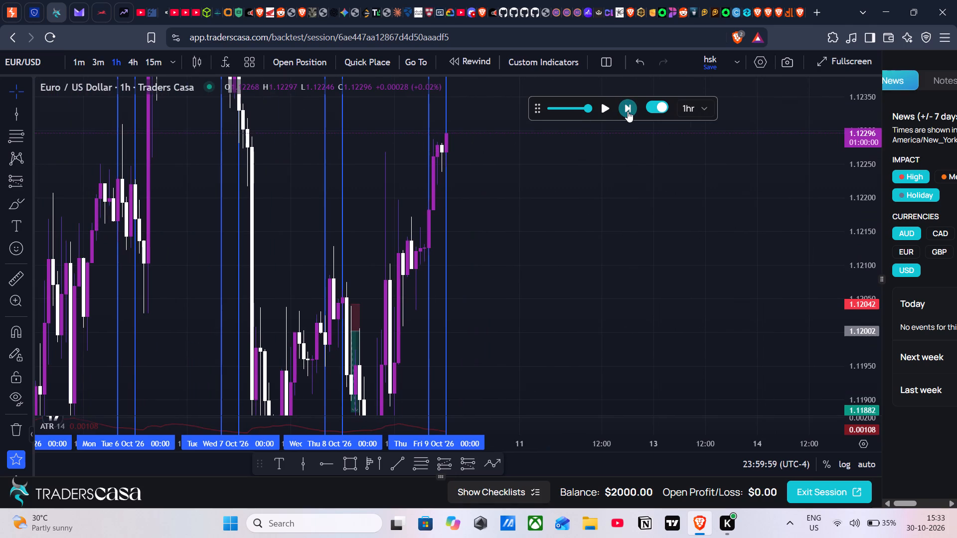
pyautogui.click(628, 111)
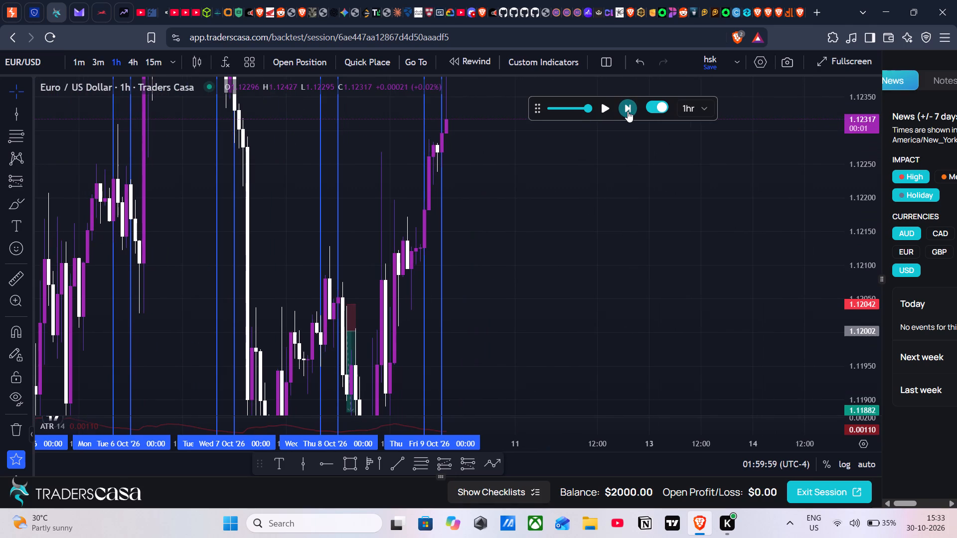
pyautogui.moveTo(615, 161); pyautogui.dragTo(633, 350)
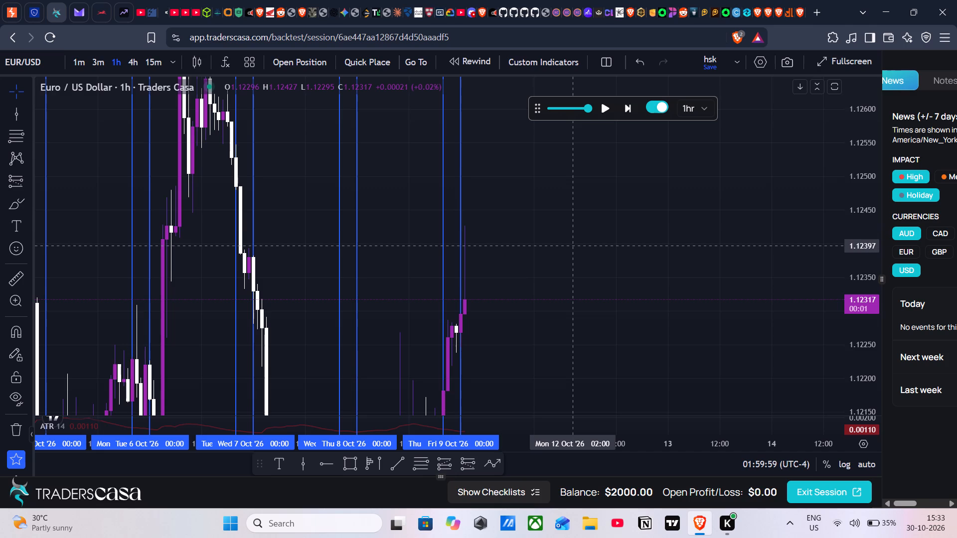
pyautogui.click(628, 110)
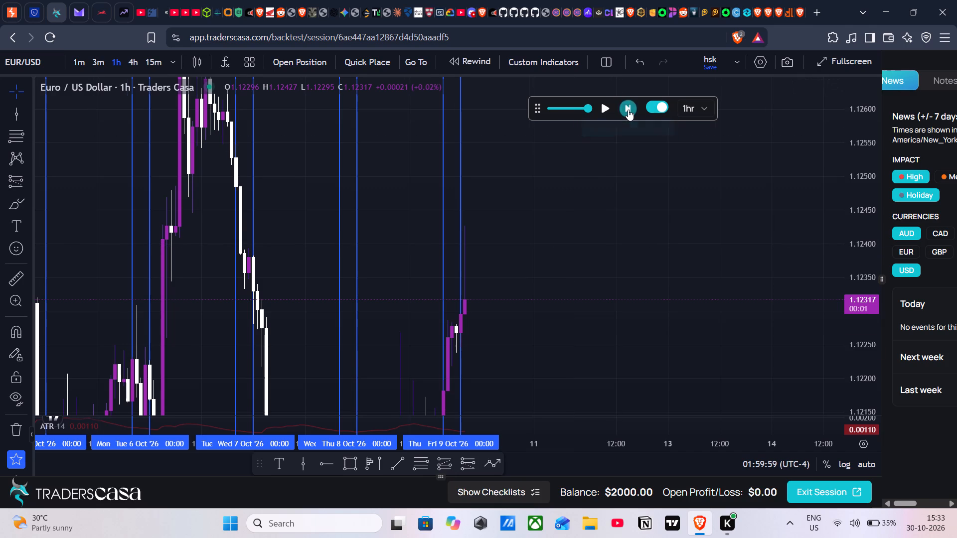
# Examine the price action around and after the Fri 9 Oct session window on the 3-minute chart.
pyautogui.click(97, 61)
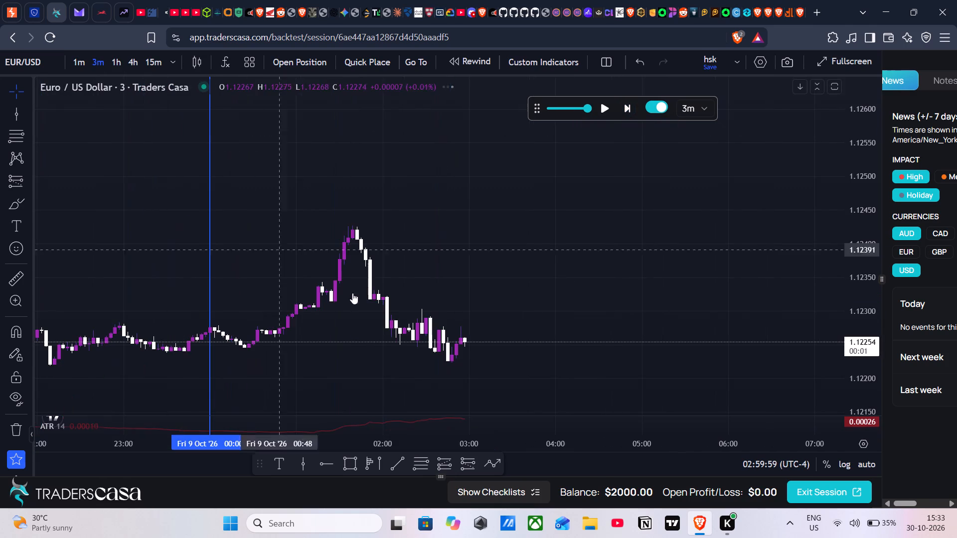
pyautogui.scroll(-9, 427, 323)
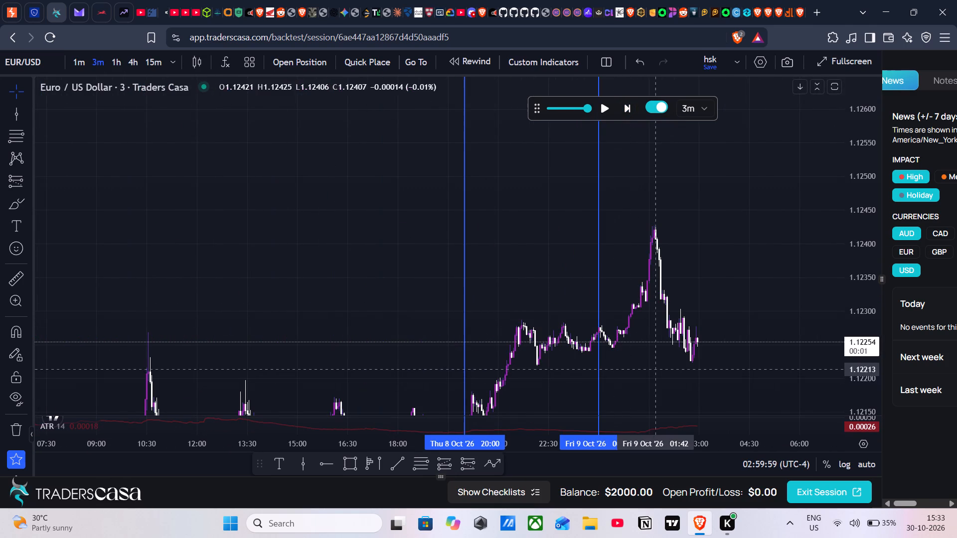
pyautogui.moveTo(653, 367); pyautogui.dragTo(481, 279)
pyautogui.scroll(4, 480, 278)
pyautogui.moveTo(862, 358); pyautogui.dragTo(847, 107)
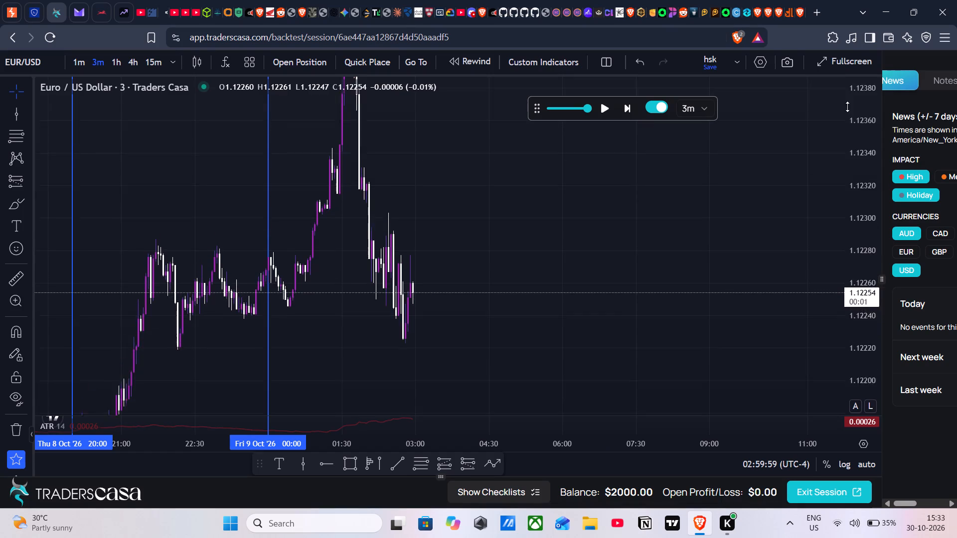
pyautogui.moveTo(847, 107); pyautogui.dragTo(837, 41)
pyautogui.scroll(3, 549, 200)
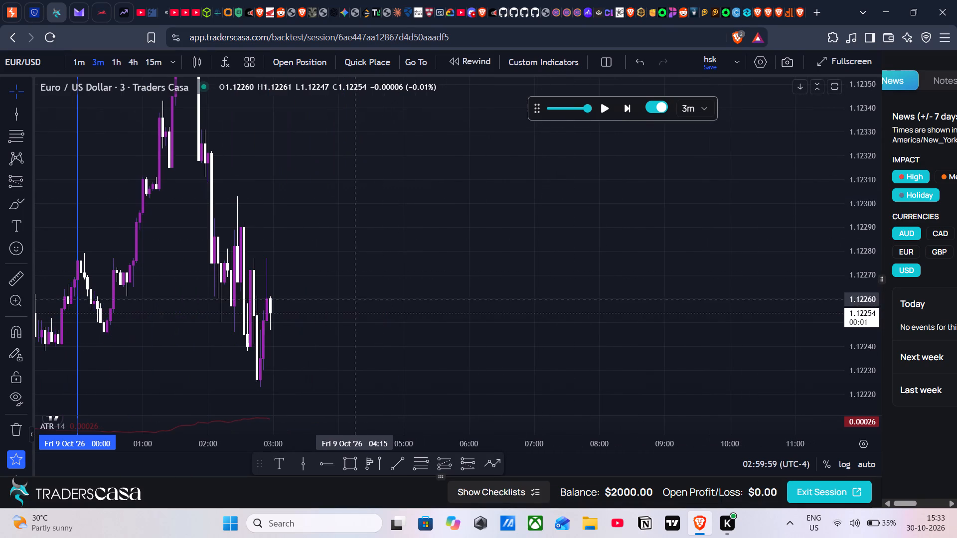
# Step the replay forward on 3-minute candles to 04:56:59 on Fri 9 Oct.
pyautogui.moveTo(632, 113); pyautogui.dragTo(631, 108)
pyautogui.click(629, 103)
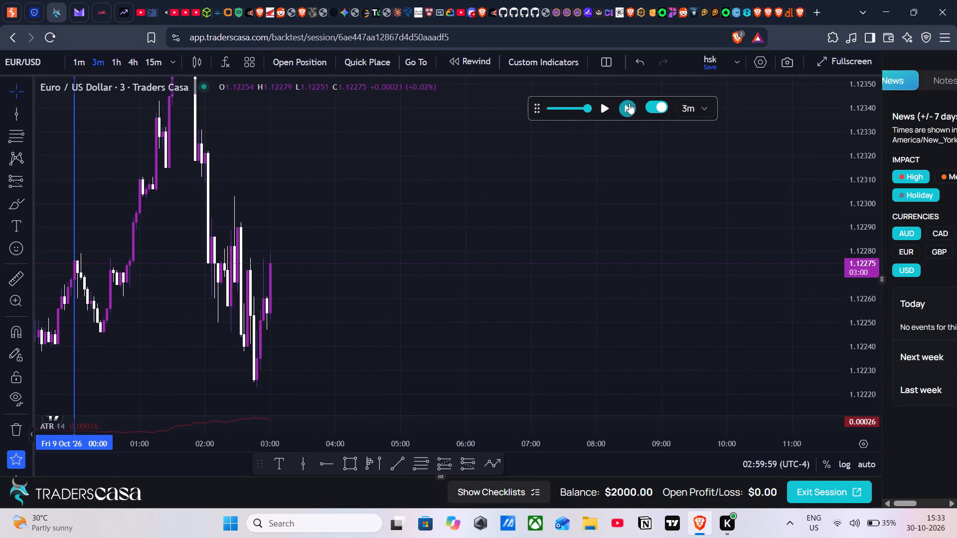
pyautogui.tripleClick(629, 103)
pyautogui.tripleClick(629, 103)
pyautogui.tripleClick(629, 103)
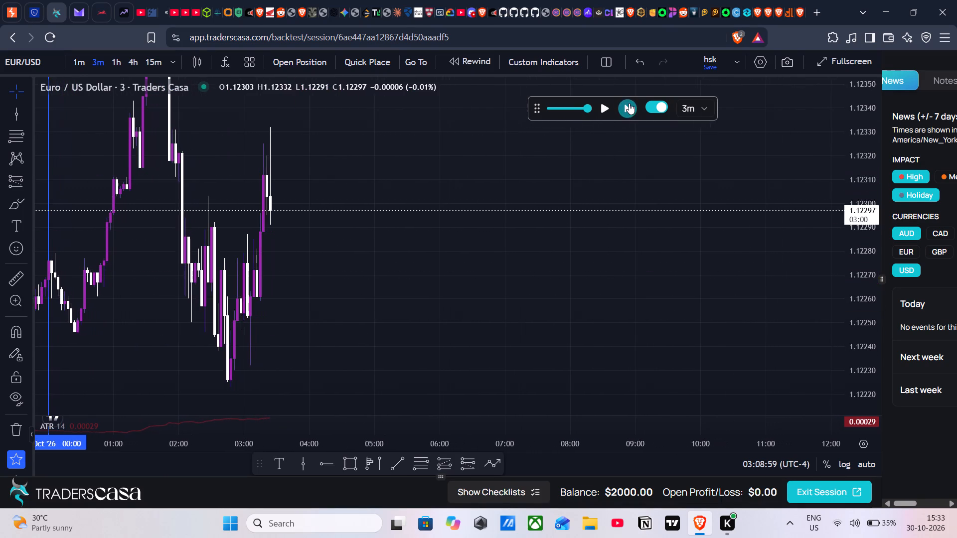
pyautogui.tripleClick(629, 103)
pyautogui.tripleClick(629, 103)
pyautogui.tripleClick(629, 103)
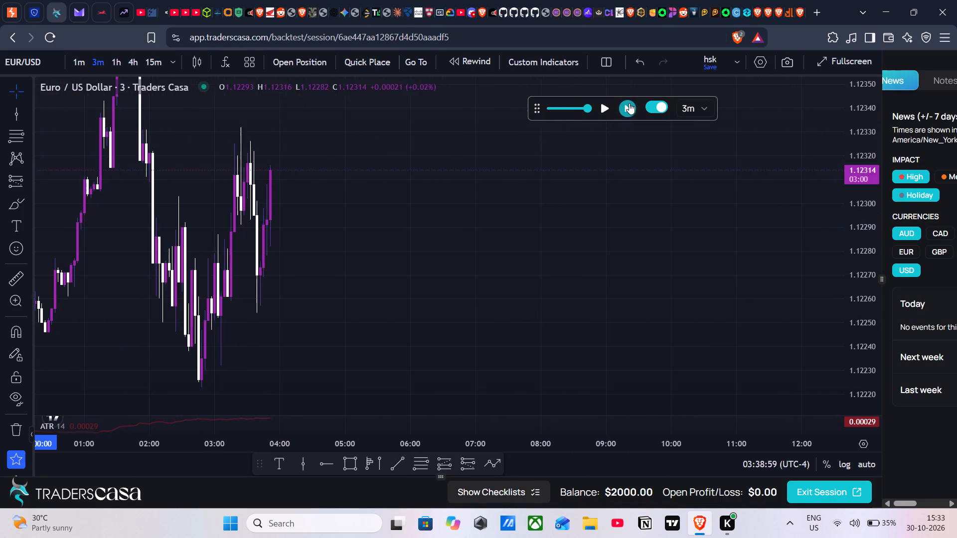
pyautogui.tripleClick(629, 103)
pyautogui.tripleClick(629, 103)
pyautogui.tripleClick(629, 103)
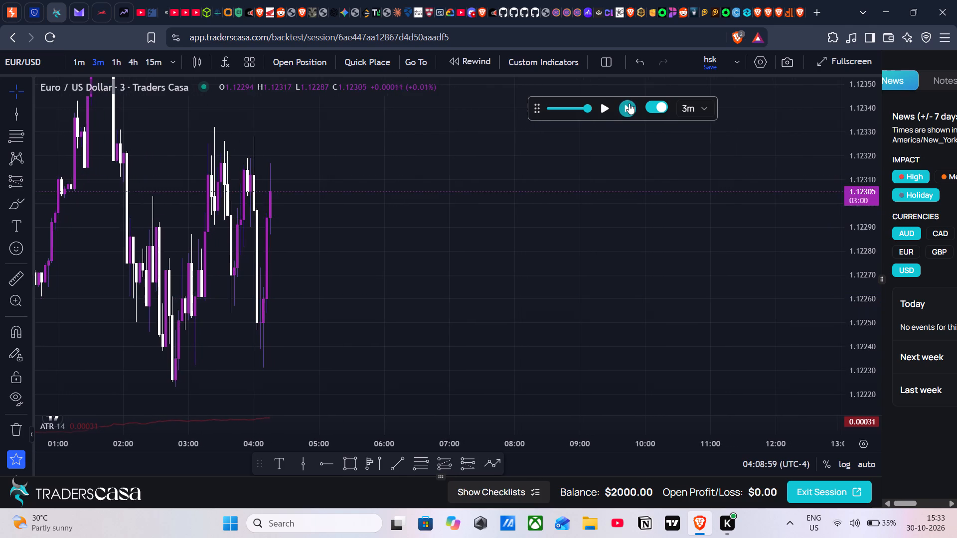
pyautogui.tripleClick(629, 103)
pyautogui.tripleClick(629, 103)
pyautogui.tripleClick(629, 103)
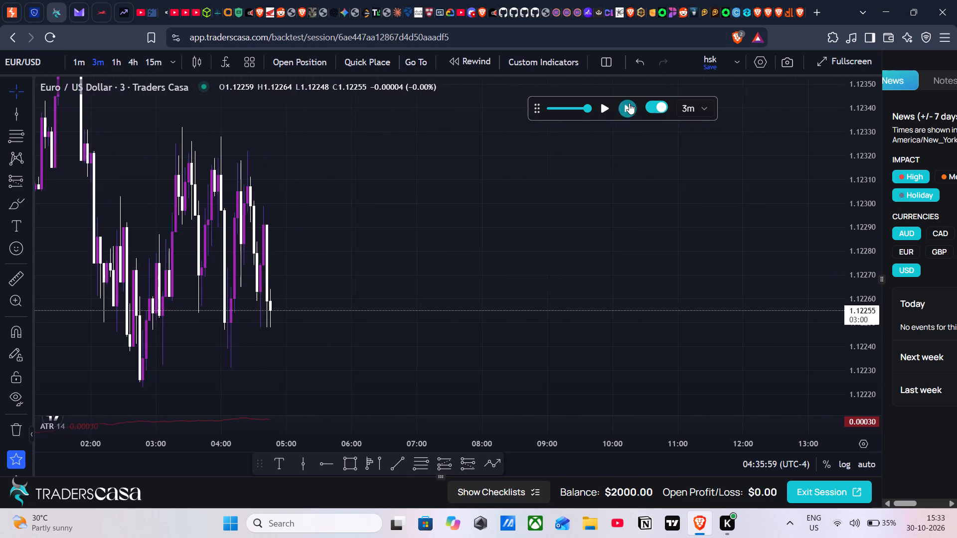
pyautogui.click(628, 103)
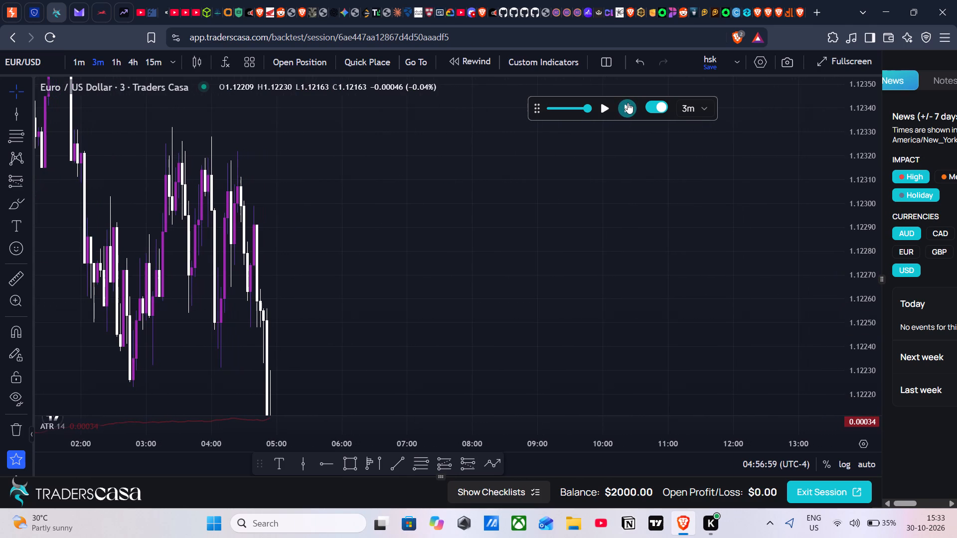
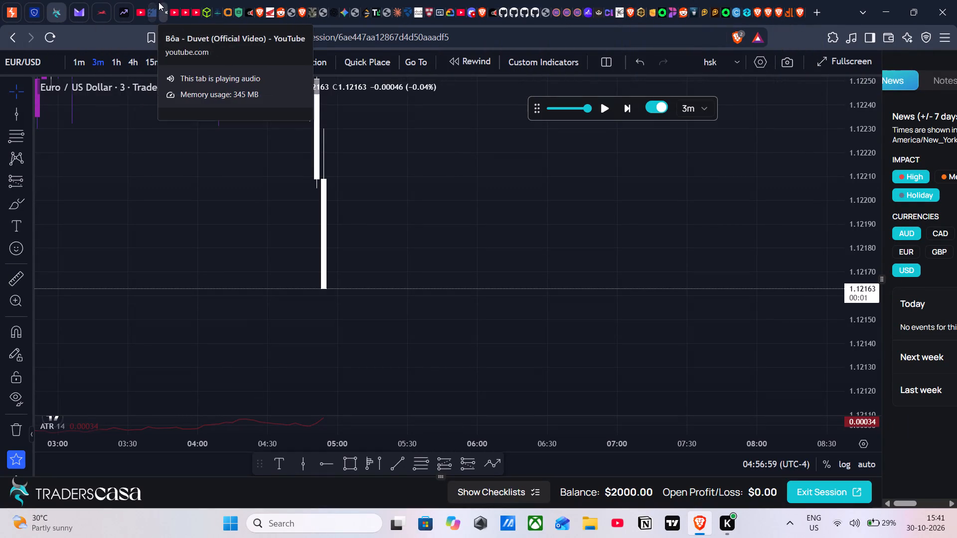
# Switch to the YouTube tab and start the suggested video Lil Durk - All My Life ft. J. Cole.
pyautogui.click(159, 2)
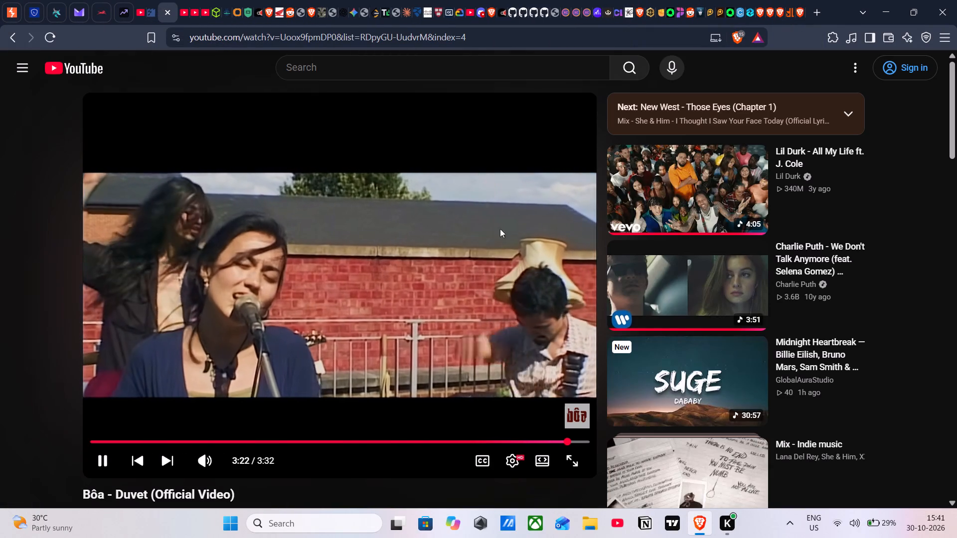
pyautogui.click(633, 221)
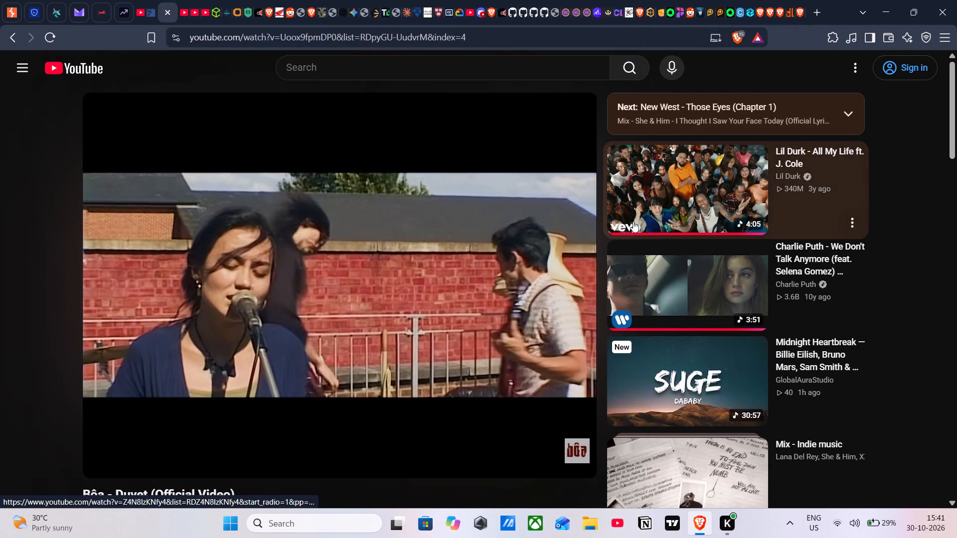
# Switch back to the Traders Casa session and play the replay on 1-hour candles to 04:59:59 on Mon 12 Oct.
pyautogui.click(56, 0)
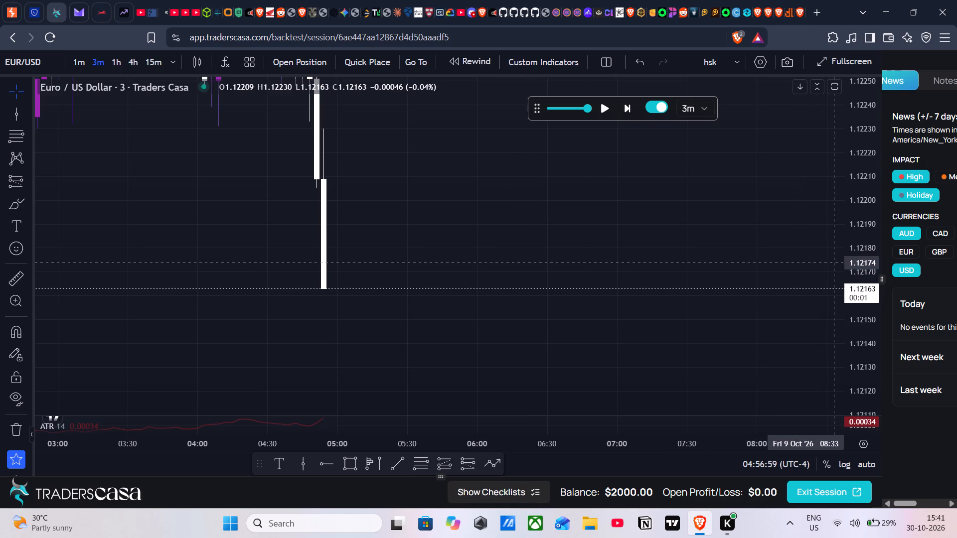
pyautogui.moveTo(874, 229); pyautogui.dragTo(866, 249)
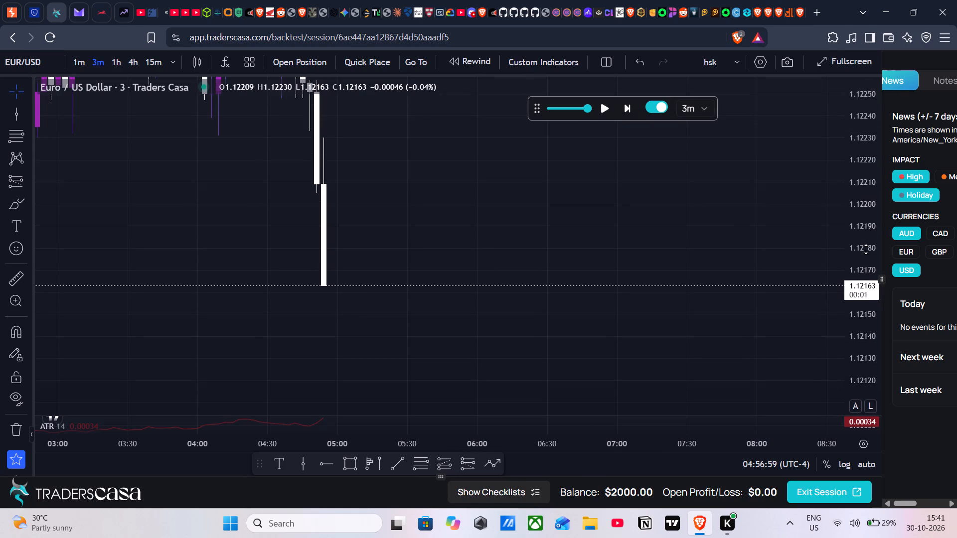
pyautogui.moveTo(866, 249); pyautogui.dragTo(866, 252)
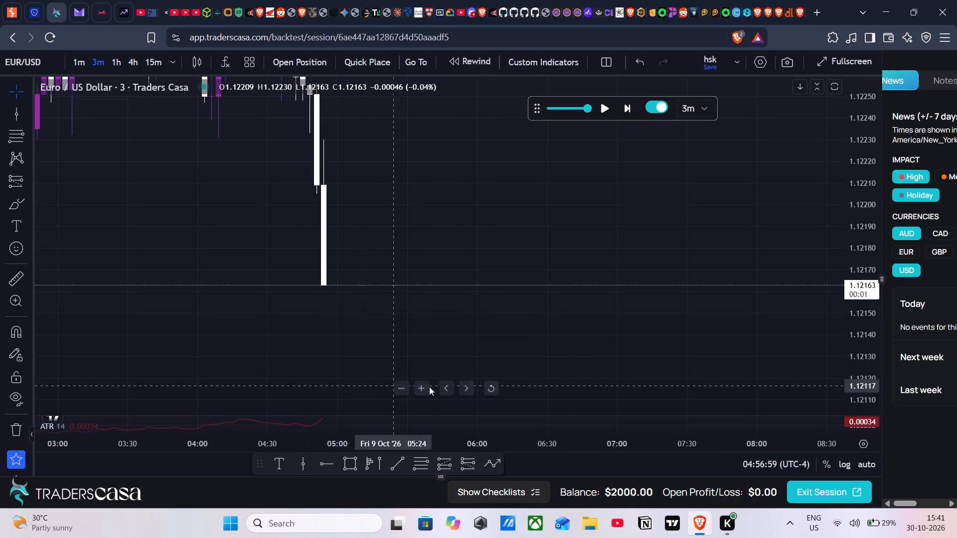
pyautogui.click(119, 70)
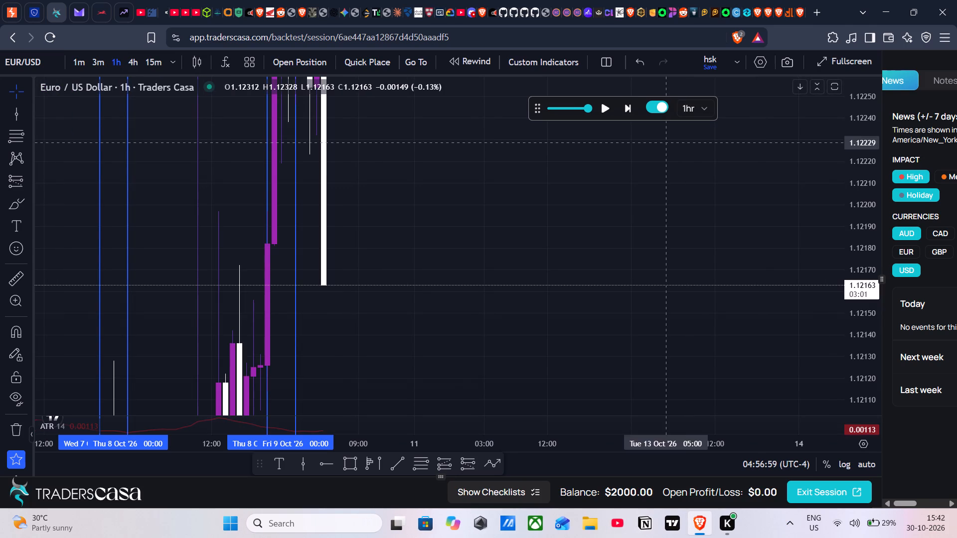
pyautogui.moveTo(850, 124); pyautogui.dragTo(878, 165)
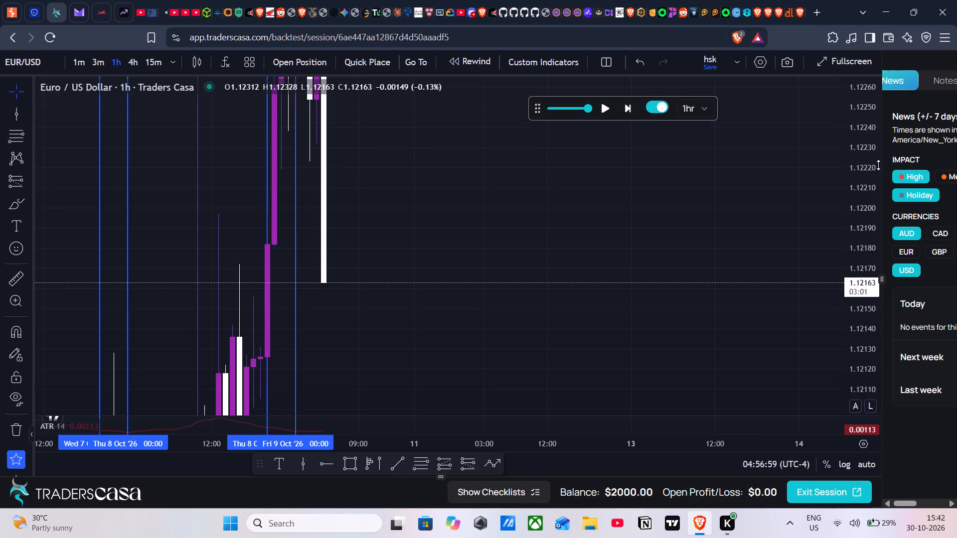
pyautogui.moveTo(878, 165); pyautogui.dragTo(912, 301)
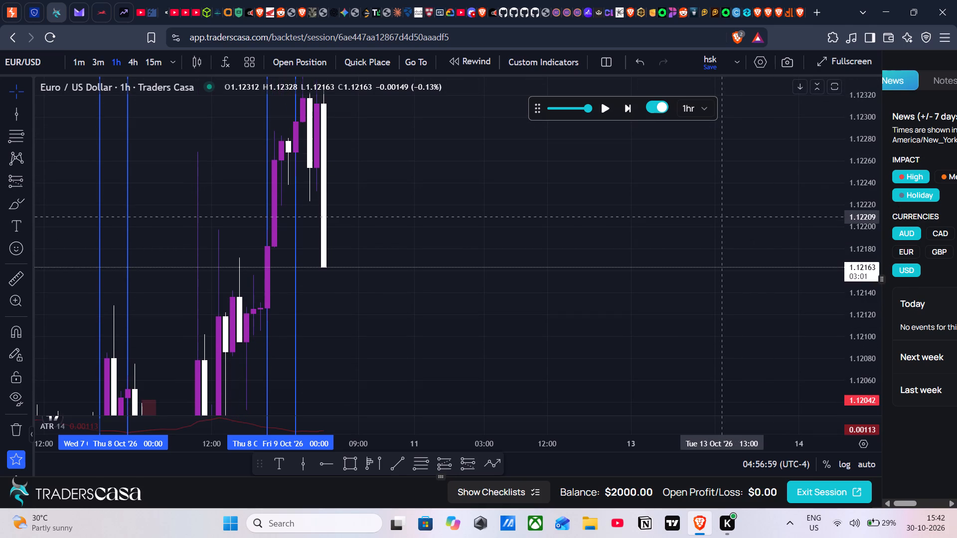
pyautogui.click(606, 114)
pyautogui.click(604, 117)
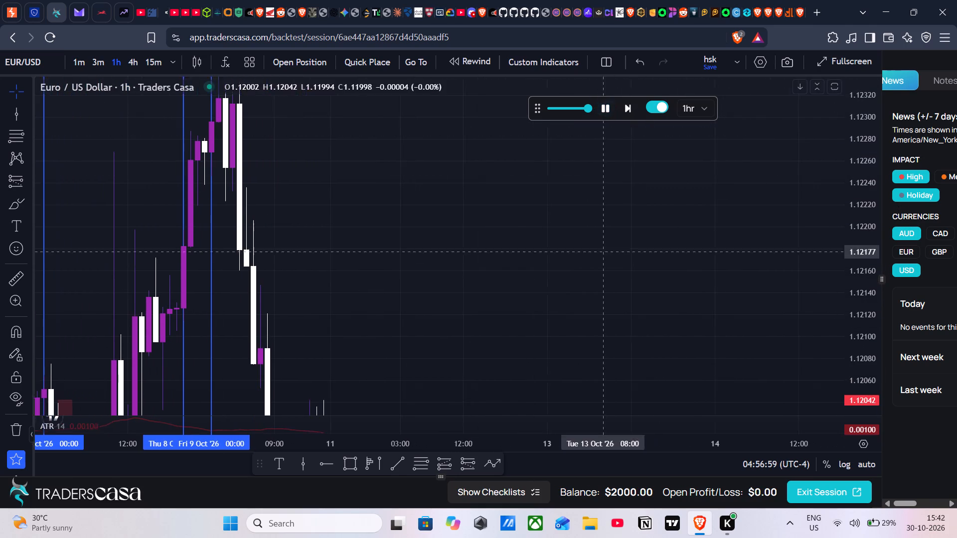
pyautogui.click(600, 110)
pyautogui.moveTo(573, 262); pyautogui.dragTo(681, 16)
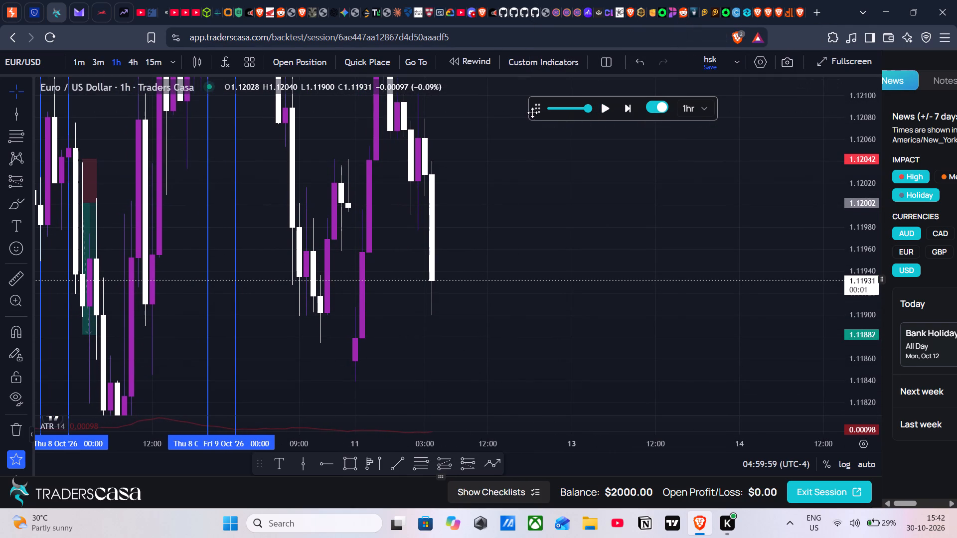
# Move the floating replay controls off the chart onto the account balance strip.
pyautogui.moveTo(534, 111); pyautogui.dragTo(592, 493)
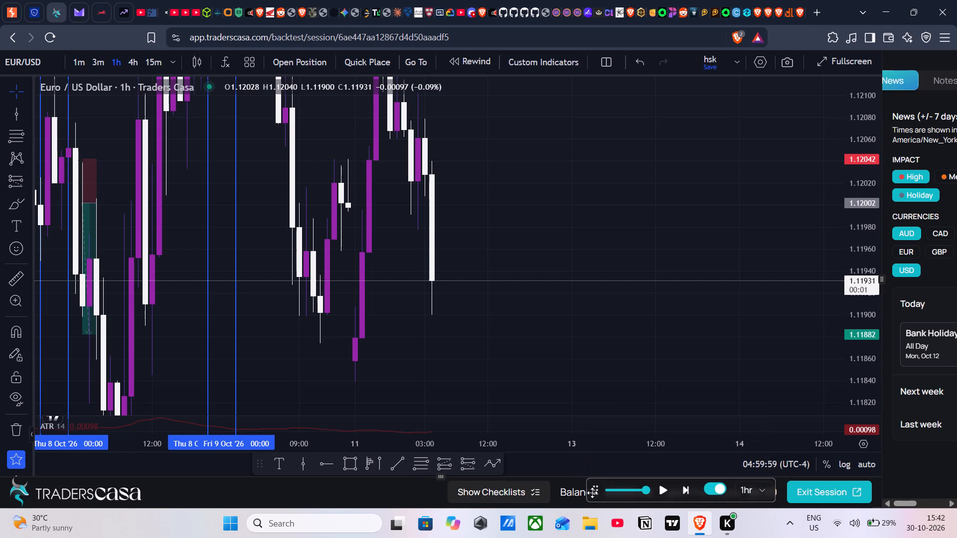
pyautogui.moveTo(592, 493); pyautogui.dragTo(585, 493)
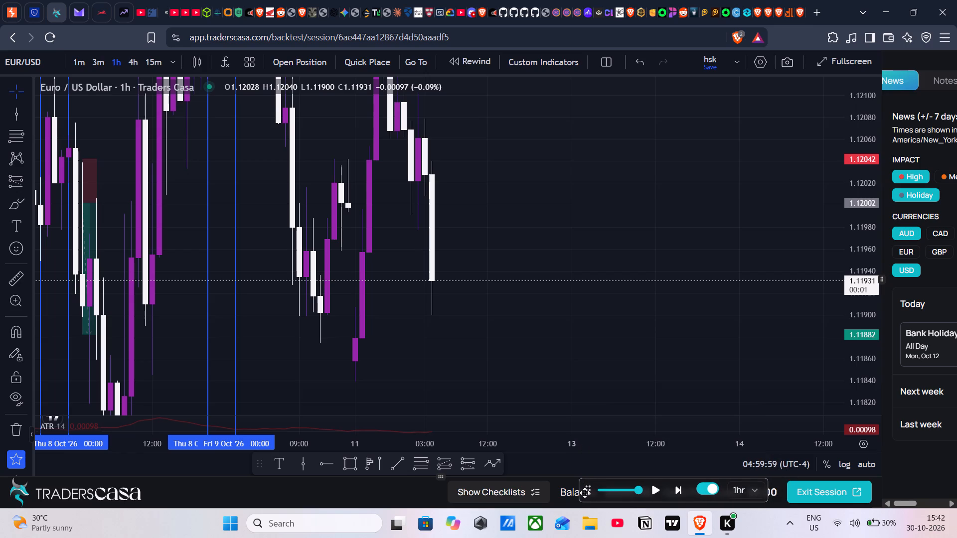
pyautogui.moveTo(585, 493); pyautogui.dragTo(581, 496)
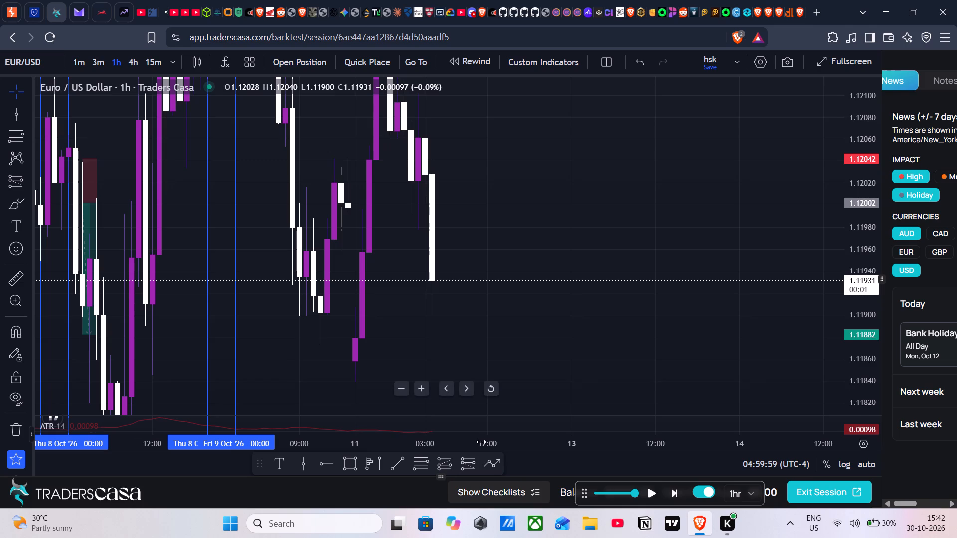
# On the 1-hour chart, mark a session window with vertical lines at Sun 11 Oct 20:00 and Mon 12 Oct 00:00.
pyautogui.click(306, 470)
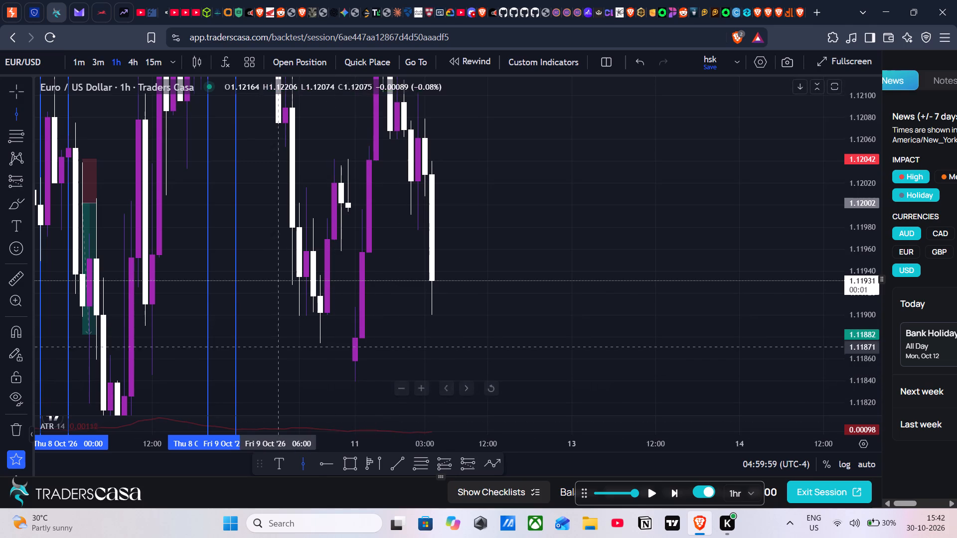
pyautogui.click(374, 352)
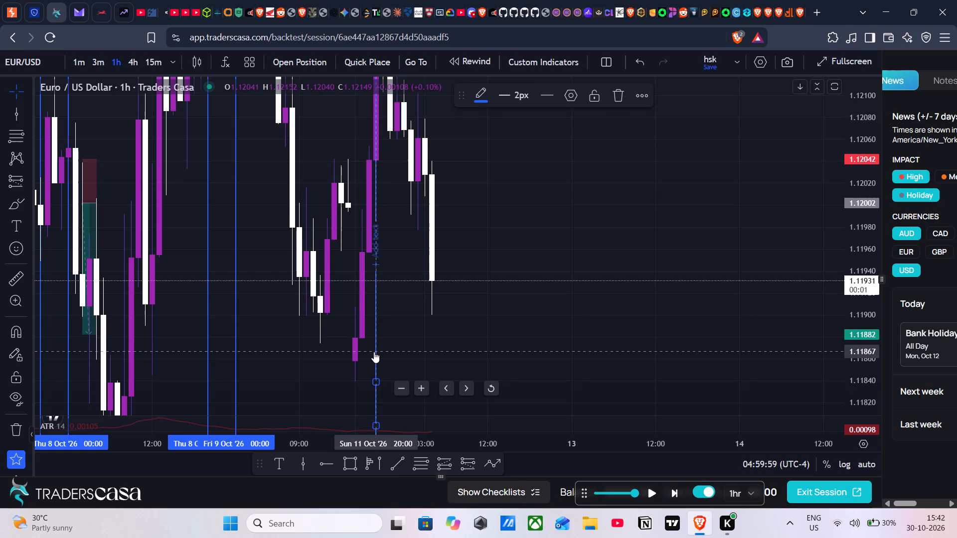
pyautogui.click(291, 470)
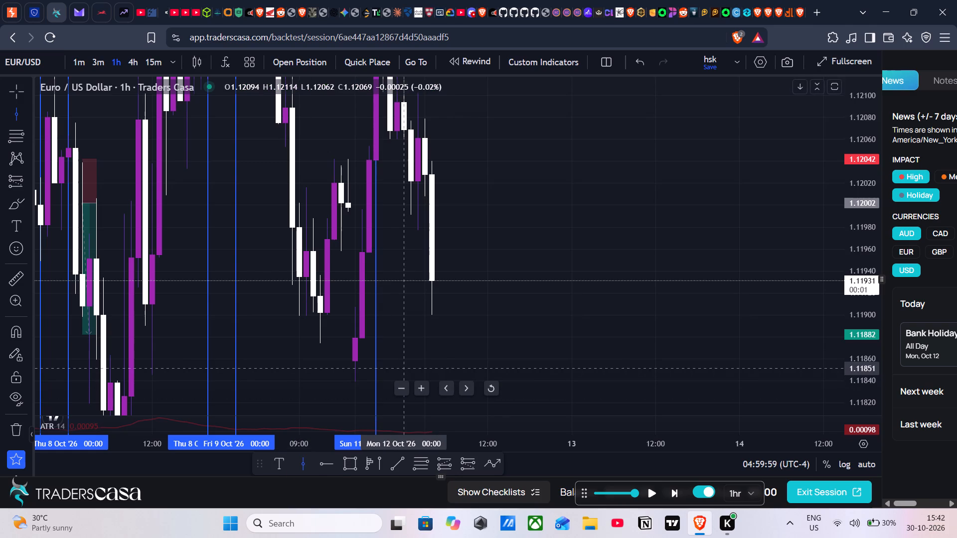
pyautogui.click(402, 369)
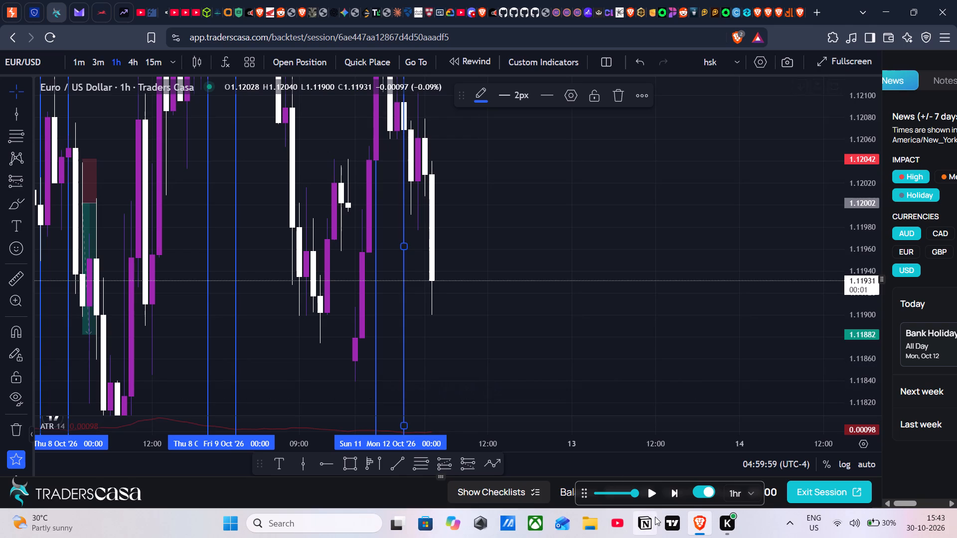
# Advance the replay by one 1-hour candle to 05:59:59 on Mon 12 Oct.
pyautogui.click(680, 490)
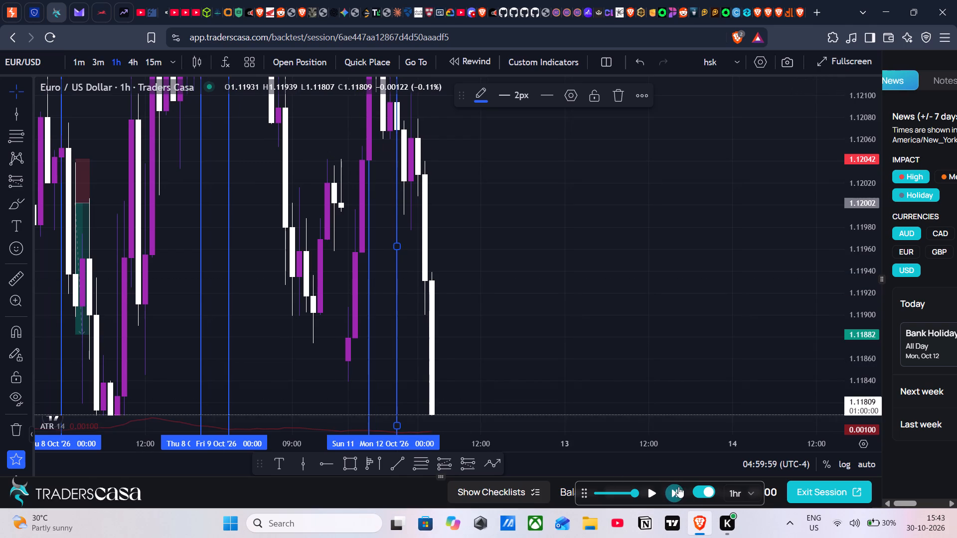
# Mark the following session window with vertical lines at Mon 12 Oct 20:00 and Tue 13 Oct 00:00.
pyautogui.click(302, 467)
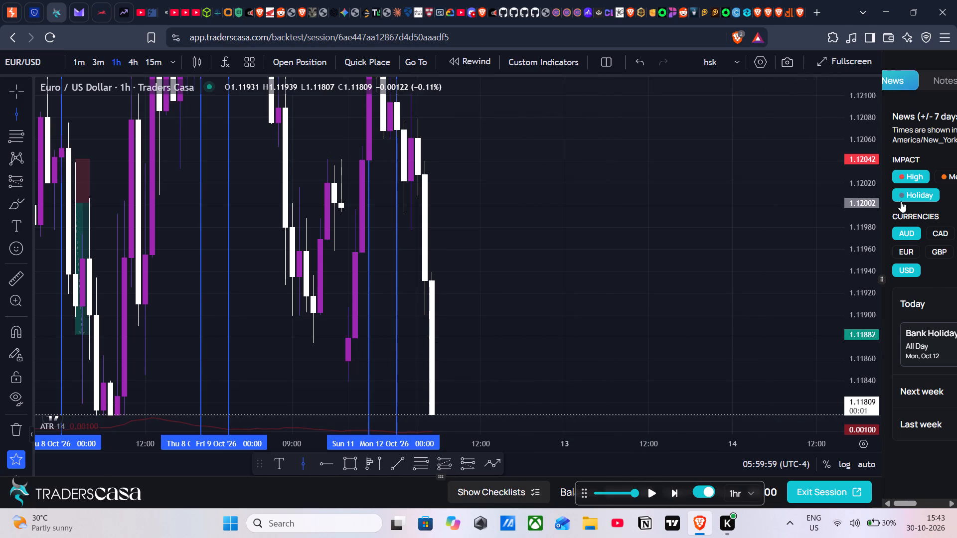
pyautogui.moveTo(879, 199); pyautogui.dragTo(862, 329)
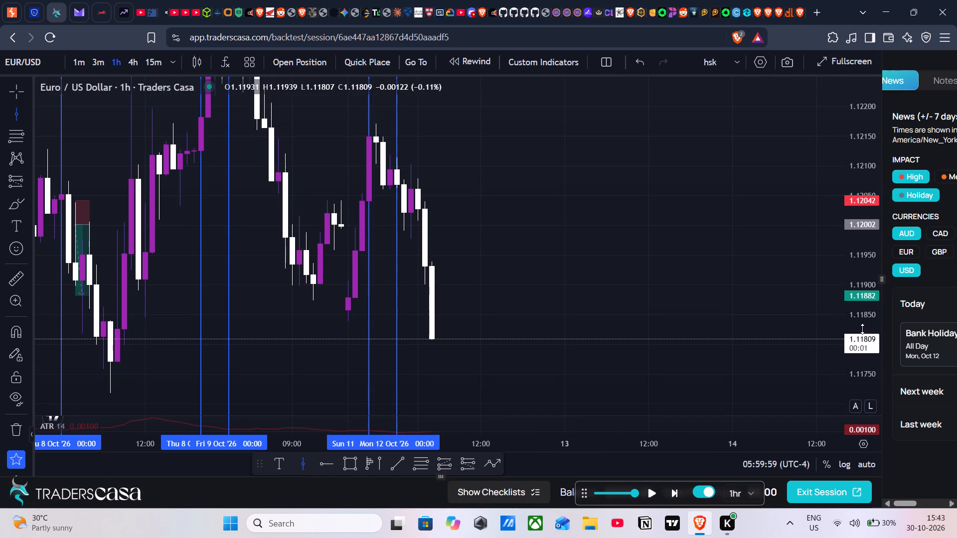
pyautogui.moveTo(862, 329); pyautogui.dragTo(788, 158)
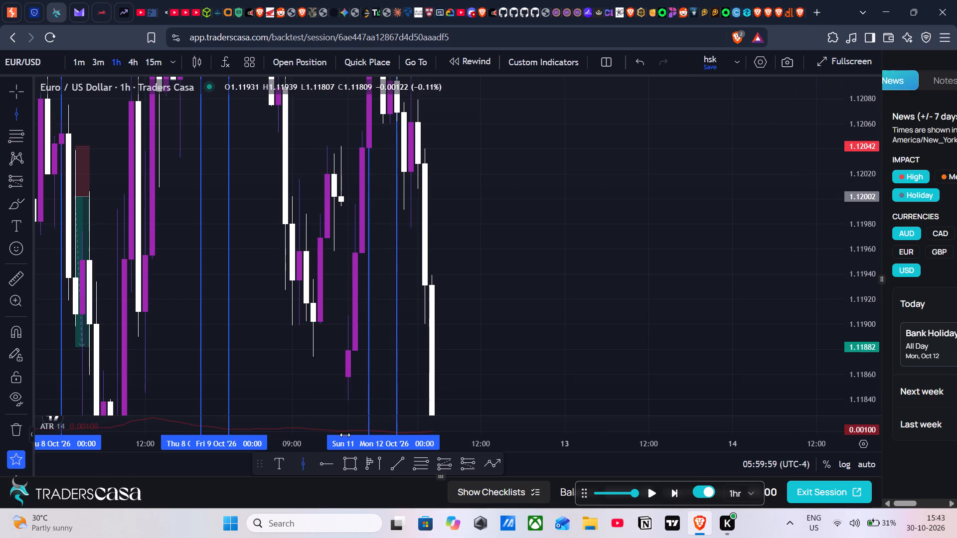
pyautogui.click(534, 331)
pyautogui.click(303, 470)
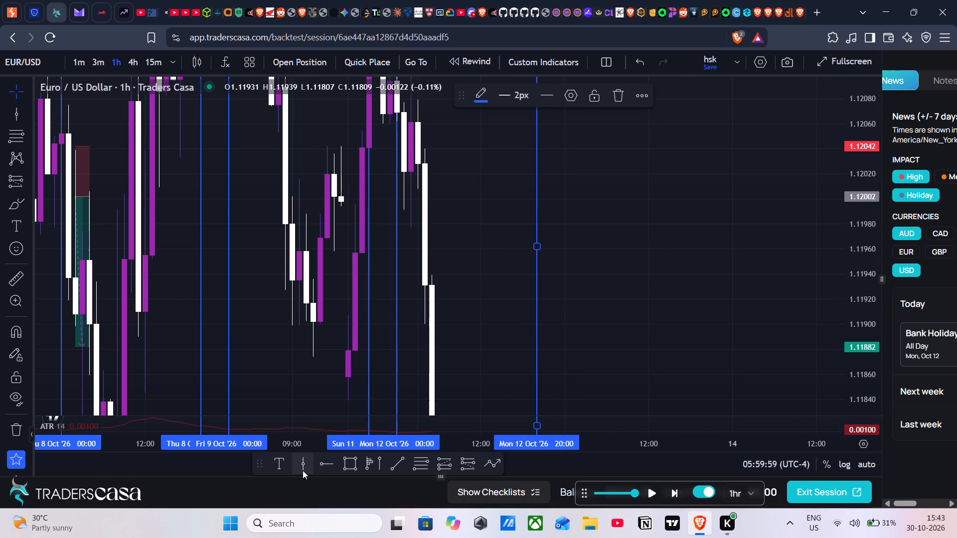
pyautogui.click(567, 334)
# Advance the replay on 1-hour candles through the new session window to 03:59:59 on Tue 13 Oct.
pyautogui.moveTo(862, 116); pyautogui.dragTo(862, 230)
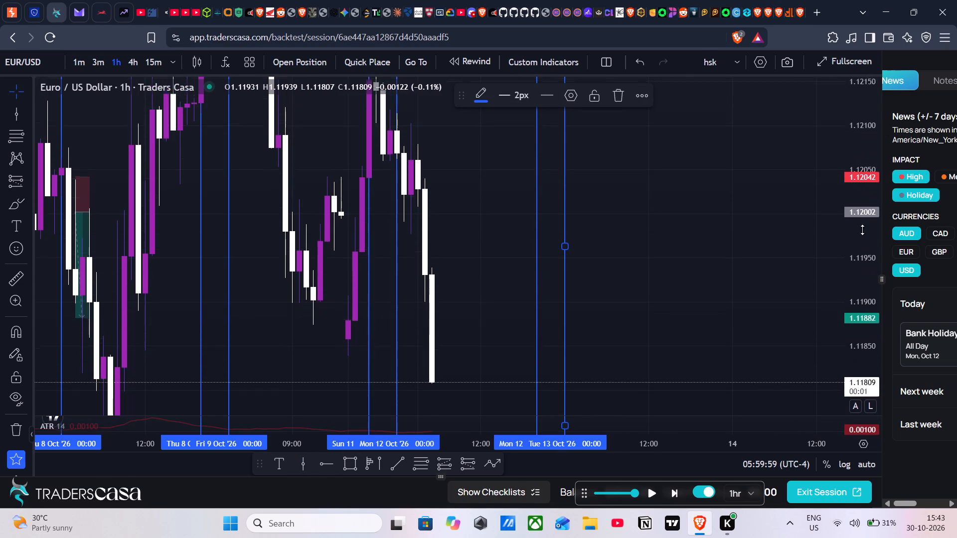
pyautogui.moveTo(862, 230); pyautogui.dragTo(862, 241)
pyautogui.click(650, 492)
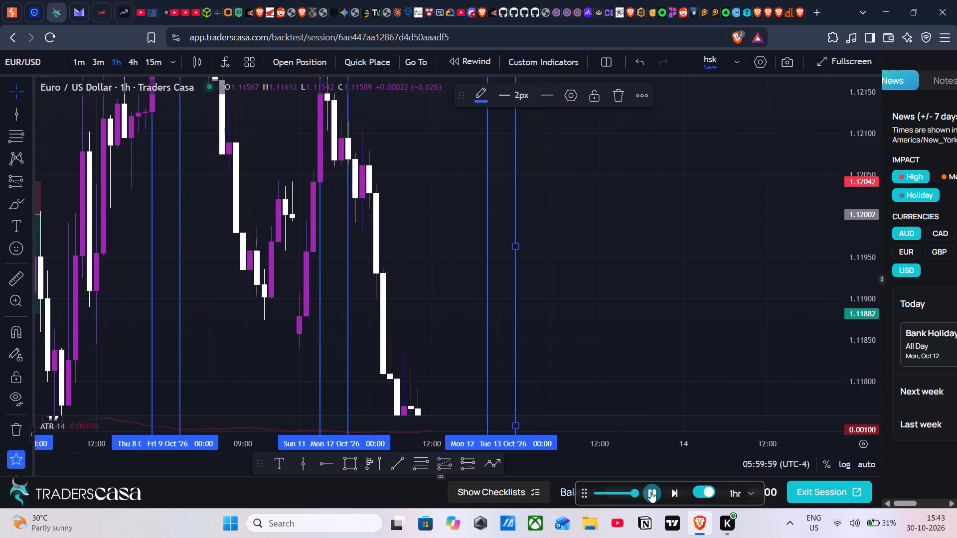
pyautogui.click(650, 492)
pyautogui.moveTo(589, 346); pyautogui.dragTo(633, 101)
pyautogui.doubleClick(676, 498)
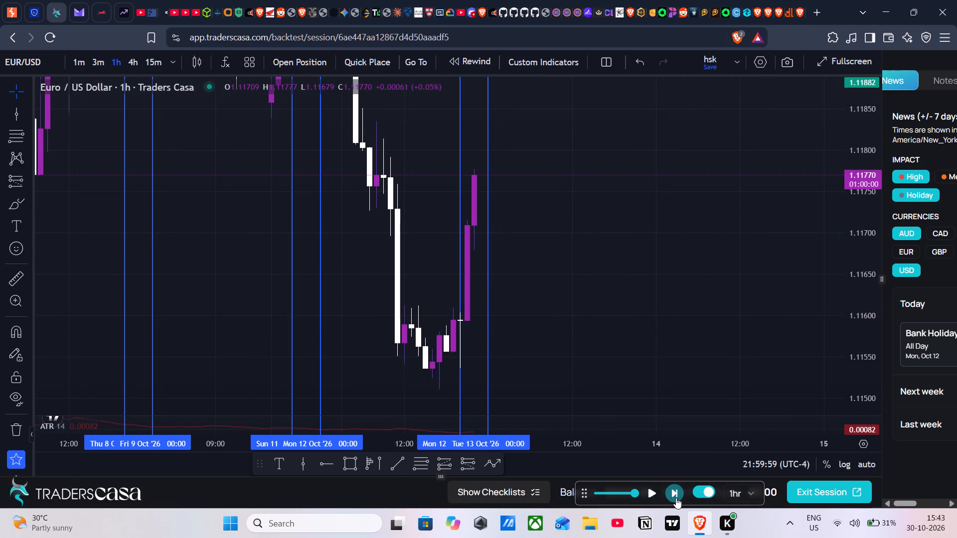
pyautogui.click(676, 498)
pyautogui.click(676, 498)
pyautogui.click(676, 498)
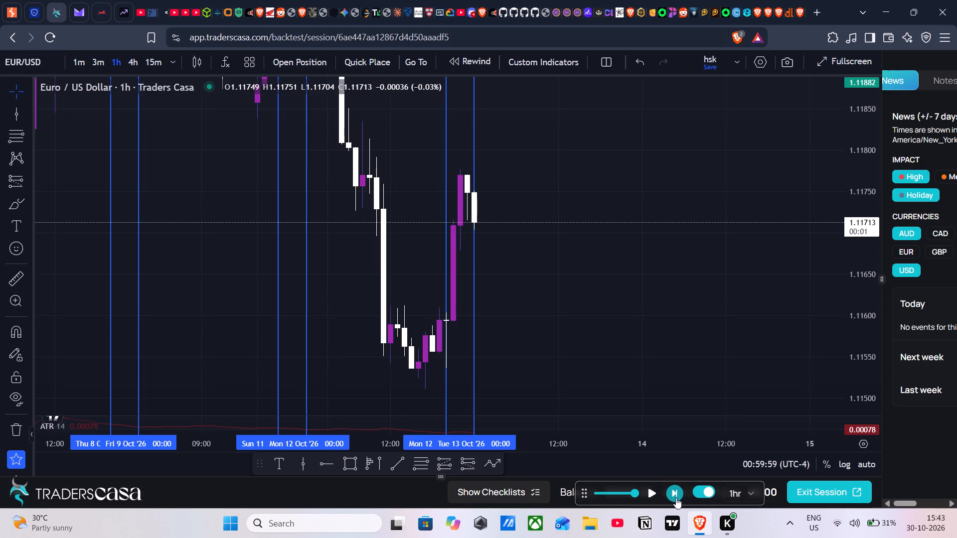
pyautogui.doubleClick(676, 498)
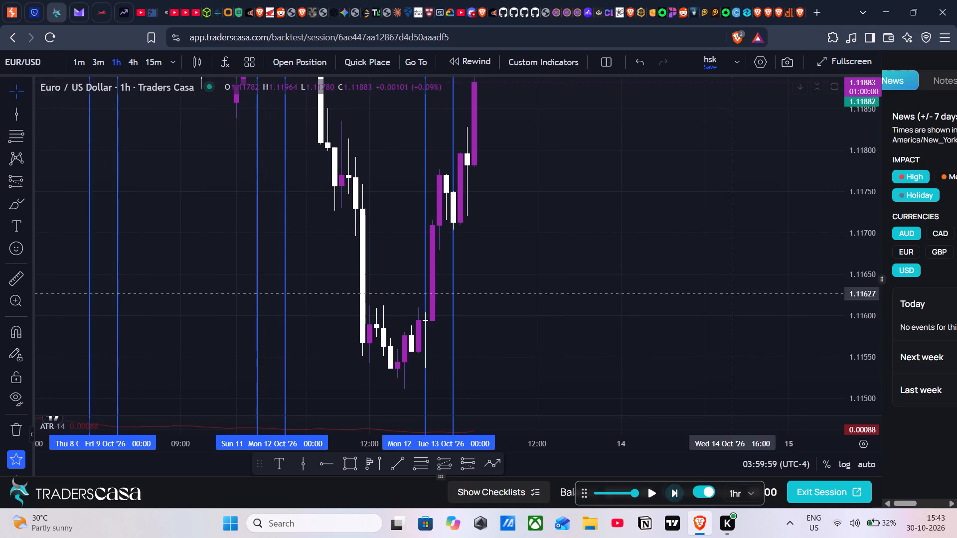
# Step the replay forward on 1-hour candles to 11:59:59 on Tue 13 Oct.
pyautogui.moveTo(744, 237); pyautogui.dragTo(725, 337)
pyautogui.click(670, 495)
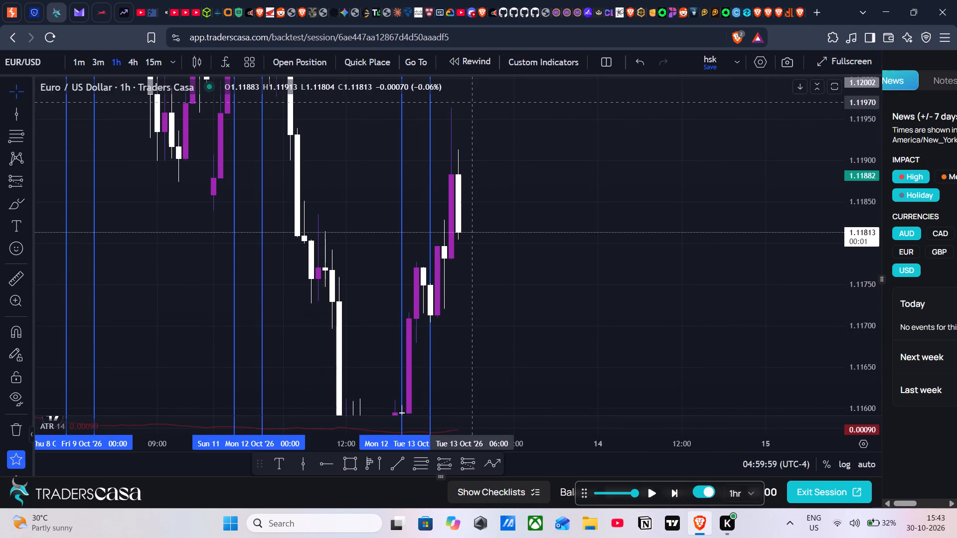
pyautogui.click(675, 490)
pyautogui.doubleClick(675, 490)
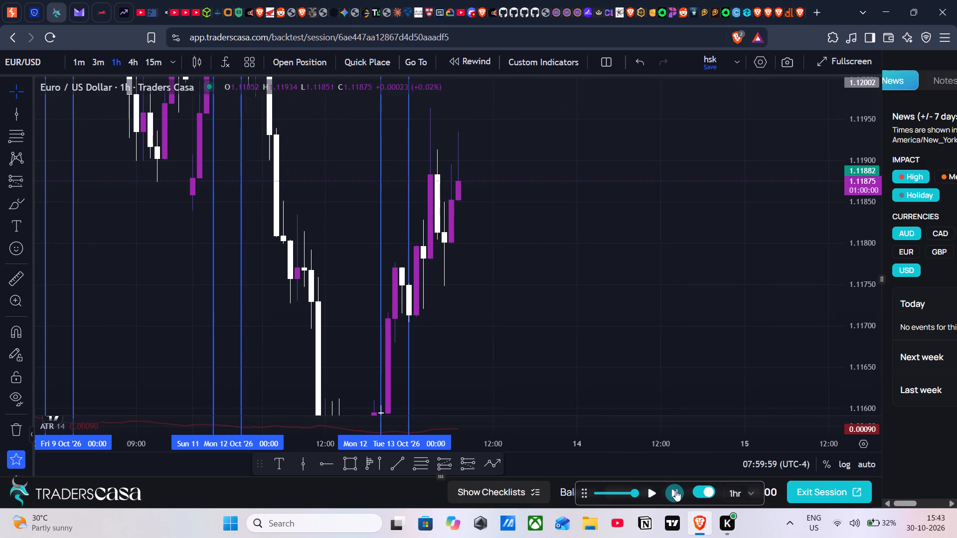
pyautogui.tripleClick(675, 490)
pyautogui.click(675, 490)
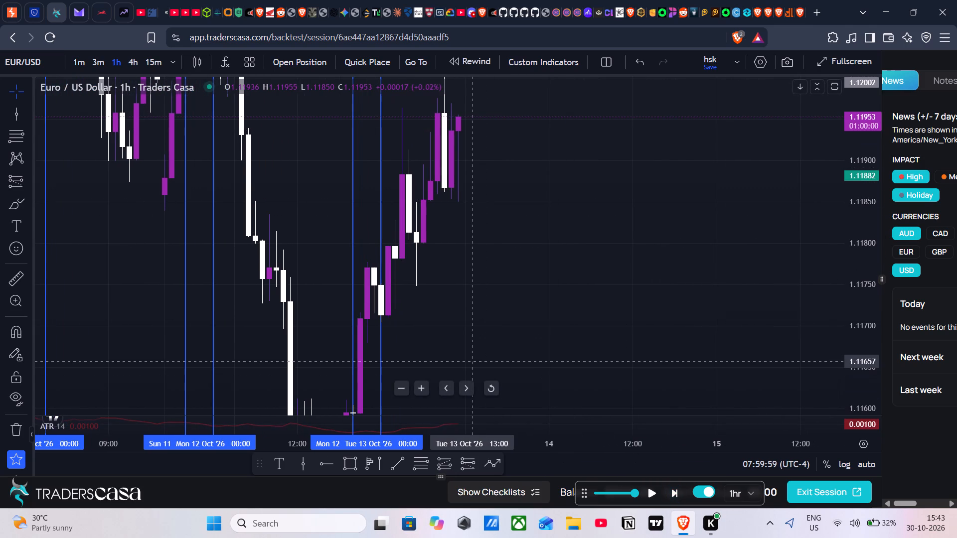
# Mark the next session window with vertical lines at Tue 13 Oct 20:00 and Wed 14 Oct 00:00.
pyautogui.click(521, 331)
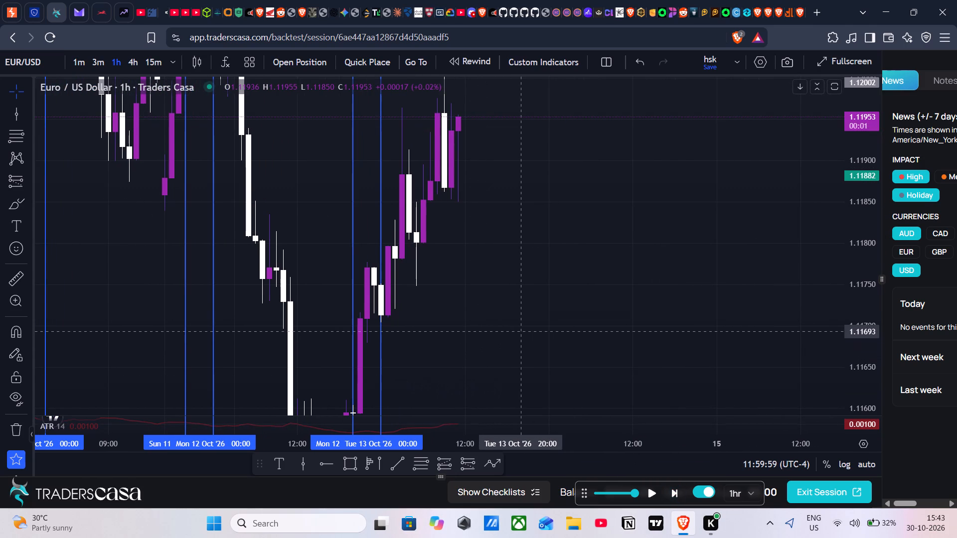
pyautogui.hotkey('alt', 'v')
pyautogui.click(546, 313)
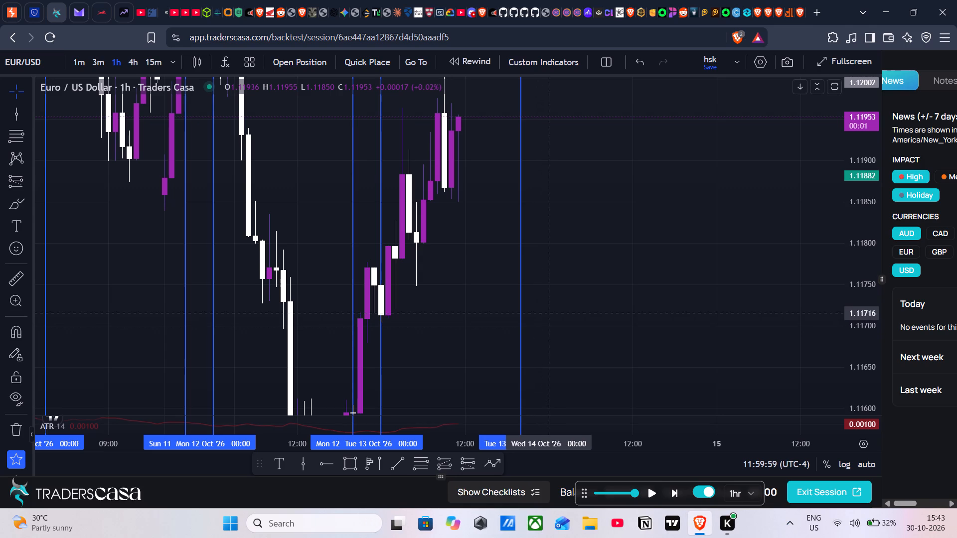
pyautogui.hotkey('alt', 'v')
# Advance the replay on 1-hour candles through the marked session window to 23:59:59 on Tue 13 Oct.
pyautogui.moveTo(666, 224); pyautogui.dragTo(672, 378)
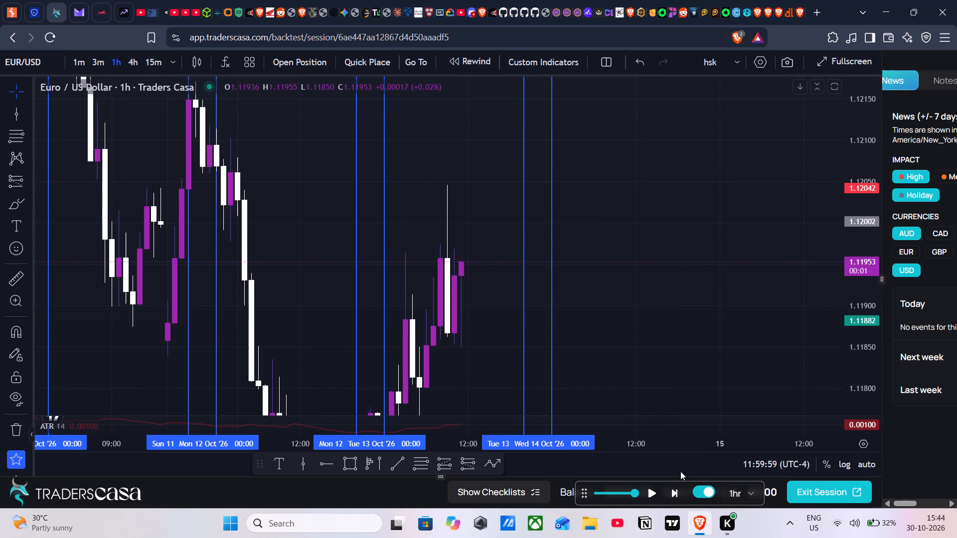
pyautogui.click(648, 495)
pyautogui.click(648, 495)
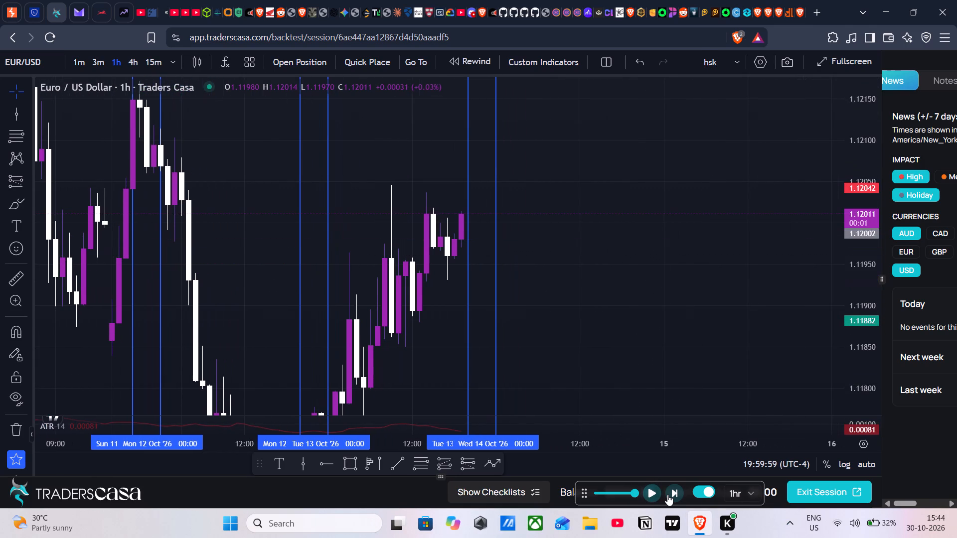
pyautogui.tripleClick(667, 495)
pyautogui.click(667, 495)
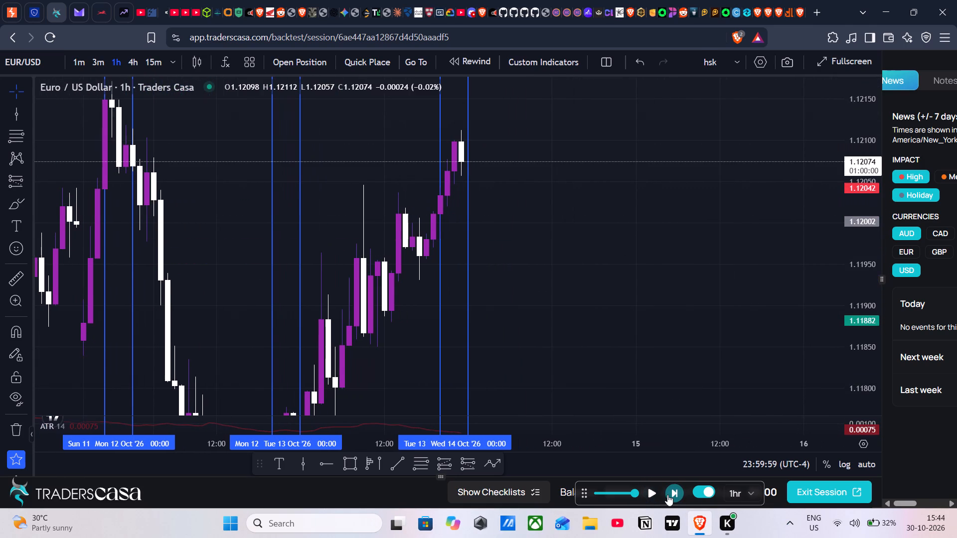
# Step the replay forward on 1-hour candles to 10:59:59 on Wed 14 Oct.
pyautogui.click(667, 495)
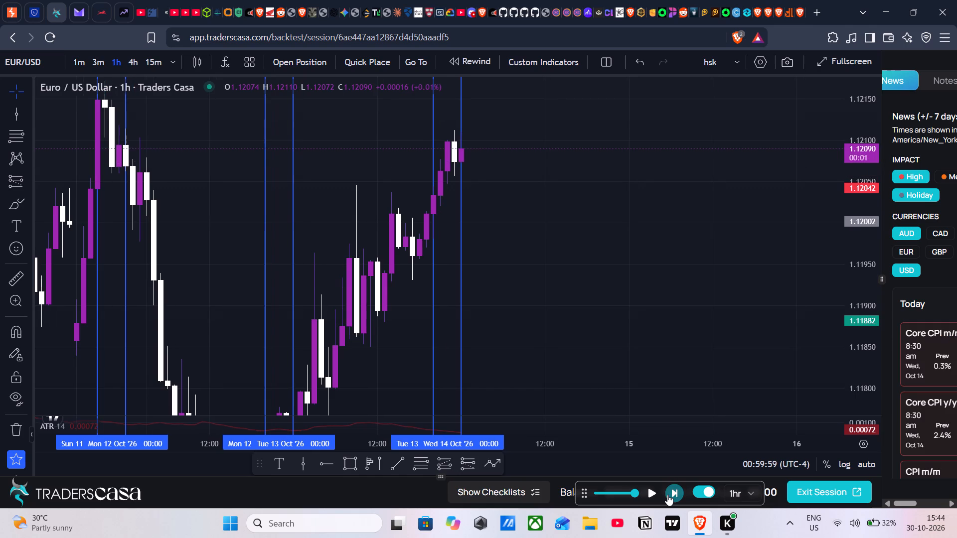
pyautogui.tripleClick(667, 495)
pyautogui.tripleClick(667, 495)
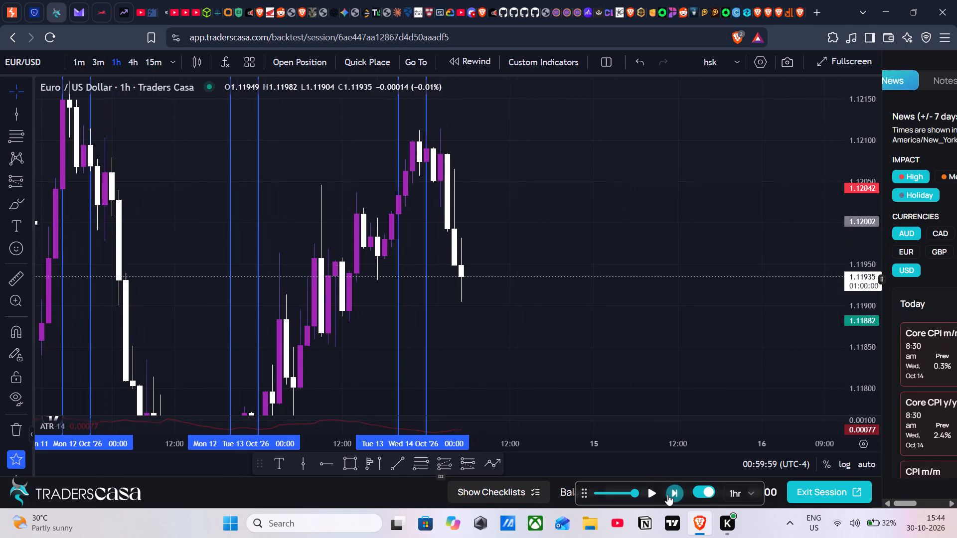
pyautogui.tripleClick(667, 495)
pyautogui.click(667, 495)
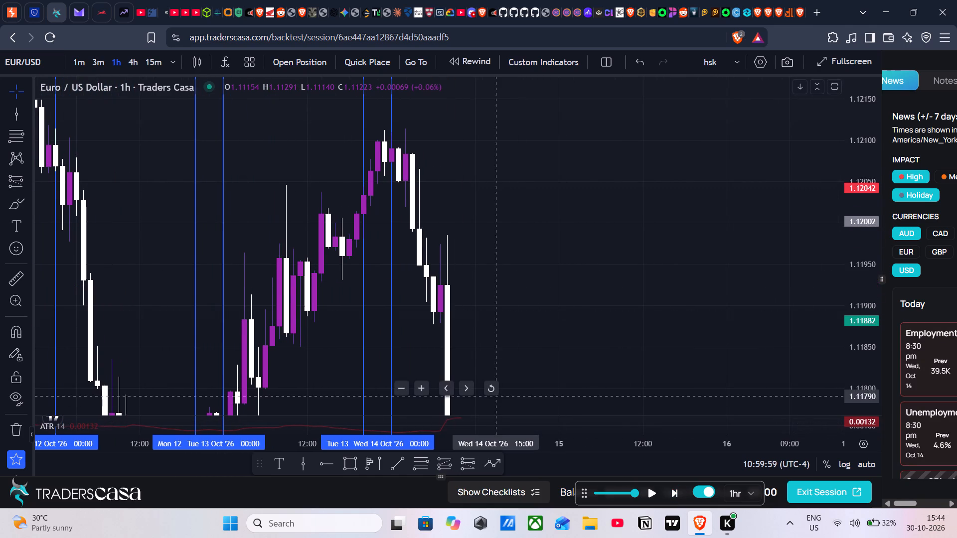
# Mark the next session window with vertical lines at Wed 14 Oct 20:00 and Thu 15 Oct 00:00.
pyautogui.click(532, 360)
pyautogui.hotkey('alt', 'v')
pyautogui.click(557, 346)
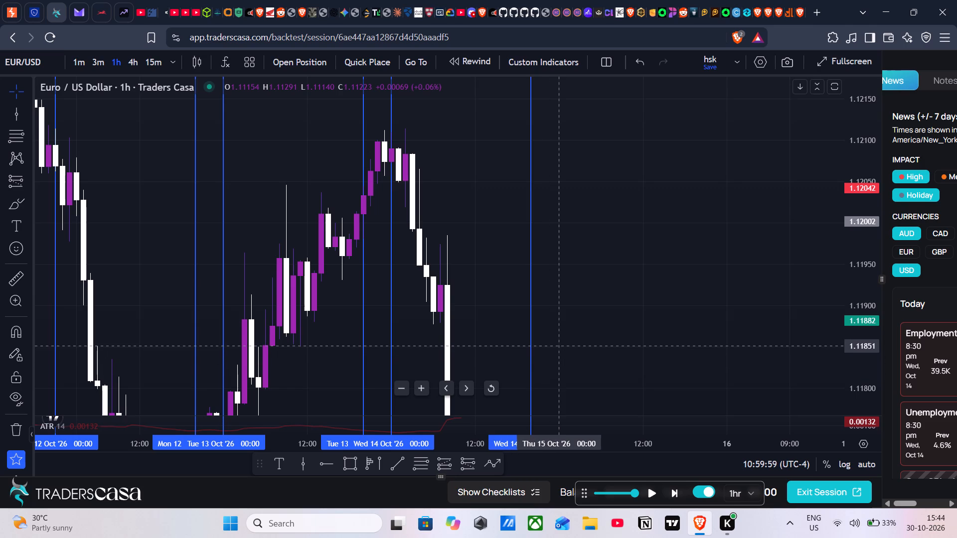
pyautogui.hotkey('alt', 'v')
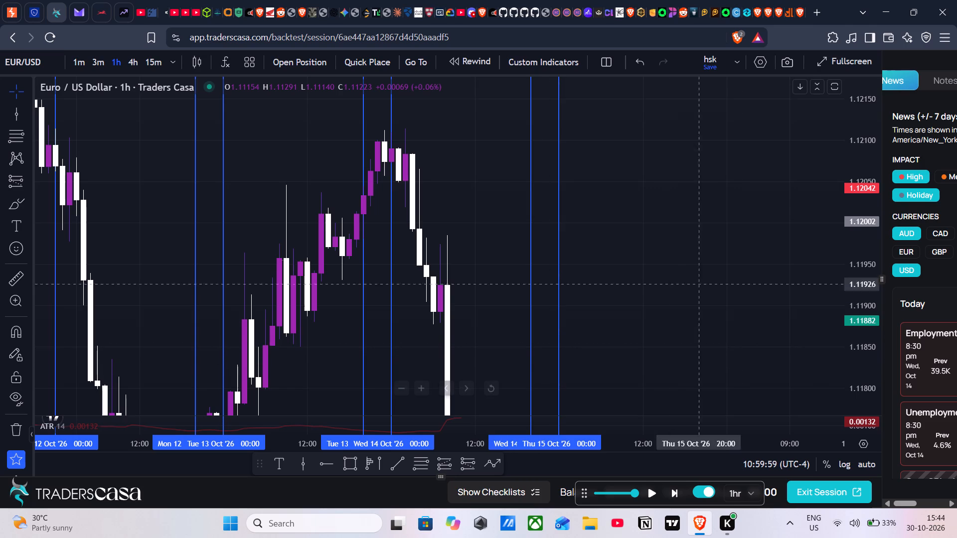
# Advance the replay on 1-hour candles through the new session window to 23:59:59 on Wed 14 Oct.
pyautogui.moveTo(875, 129); pyautogui.dragTo(860, 252)
pyautogui.moveTo(646, 389); pyautogui.dragTo(596, 194)
pyautogui.moveTo(639, 322); pyautogui.dragTo(627, 113)
pyautogui.click(646, 488)
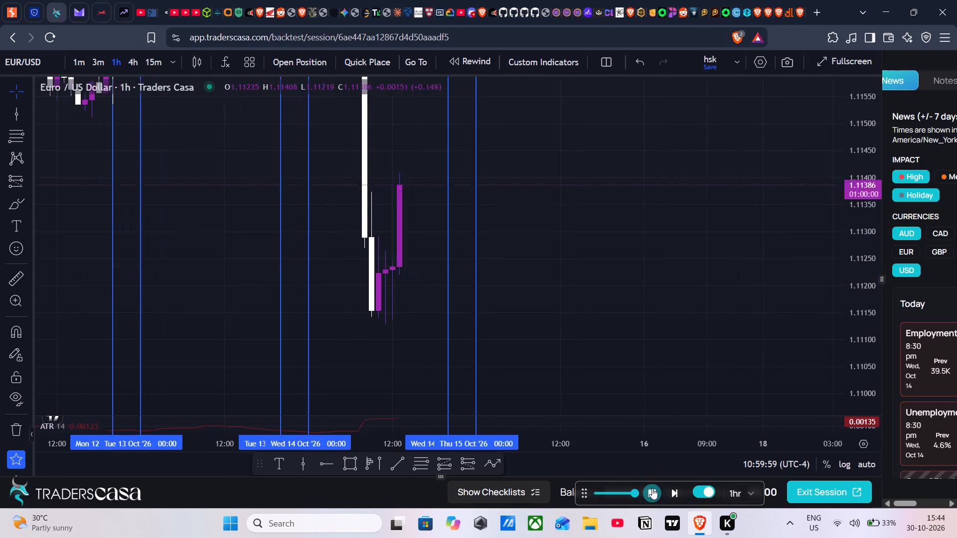
pyautogui.click(652, 488)
pyautogui.moveTo(644, 273); pyautogui.dragTo(702, 481)
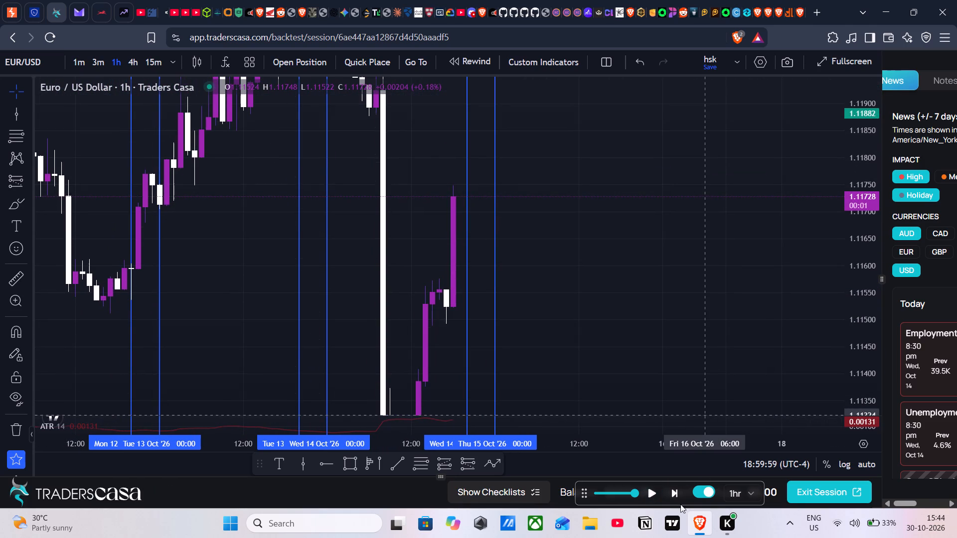
pyautogui.doubleClick(670, 493)
pyautogui.moveTo(672, 265); pyautogui.dragTo(687, 470)
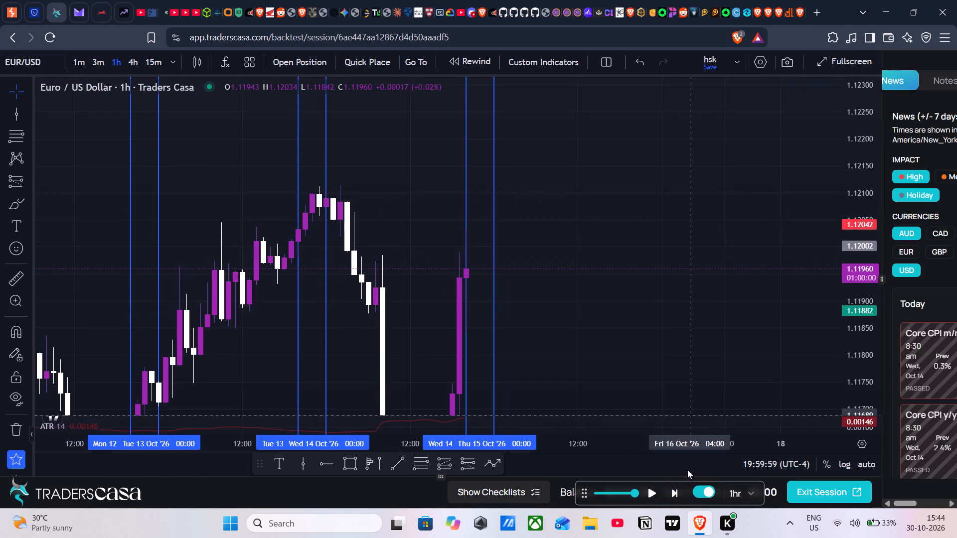
pyautogui.click(679, 494)
pyautogui.doubleClick(676, 493)
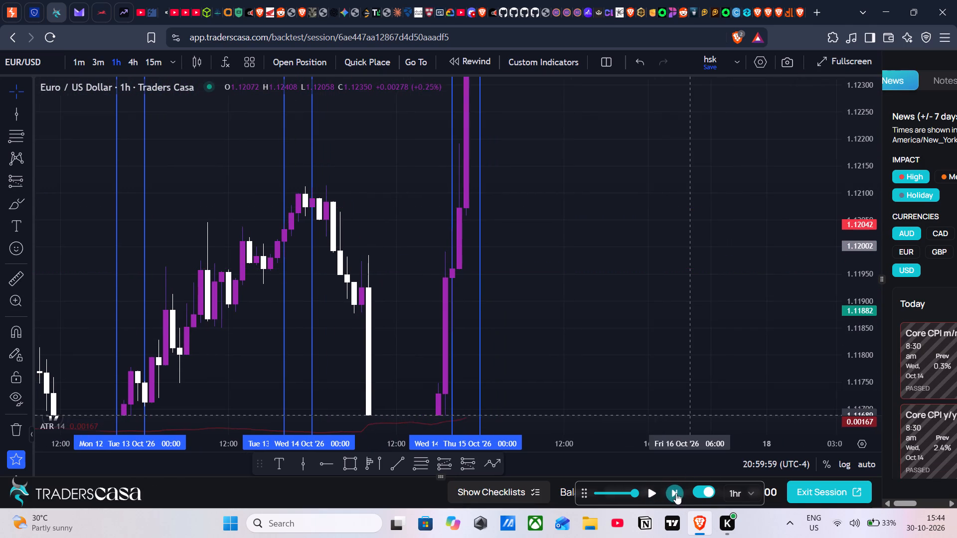
# Step the replay forward on 1-hour candles to 11:59:59 on Thu 15 Oct.
pyautogui.moveTo(675, 234); pyautogui.dragTo(687, 381)
pyautogui.scroll(-7, 687, 381)
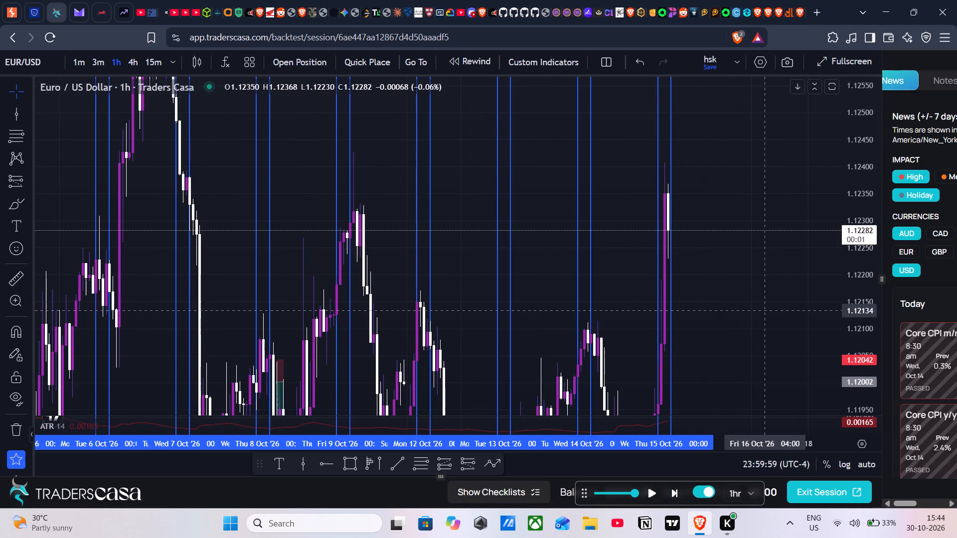
pyautogui.scroll(5, 734, 329)
pyautogui.moveTo(843, 192); pyautogui.dragTo(860, 330)
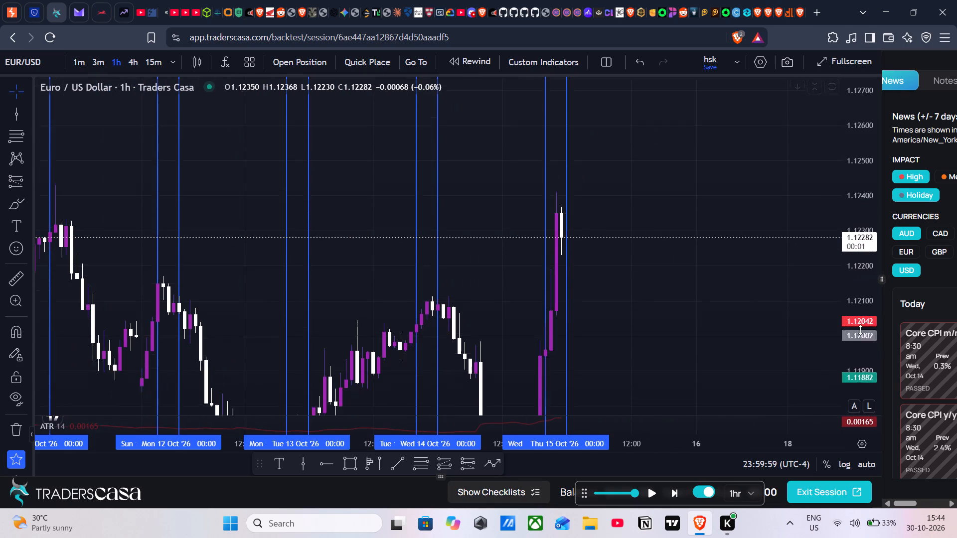
pyautogui.moveTo(860, 330); pyautogui.dragTo(861, 307)
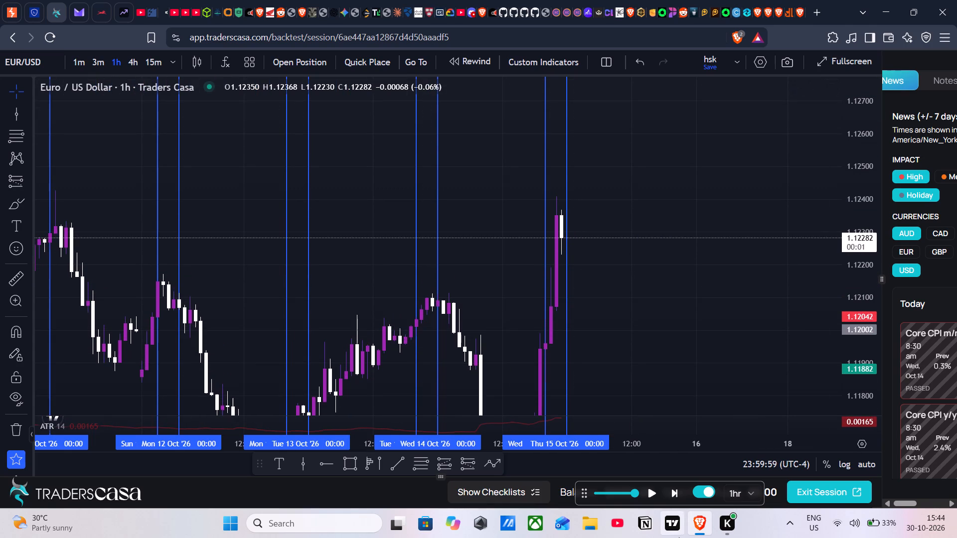
pyautogui.click(670, 495)
pyautogui.click(670, 495)
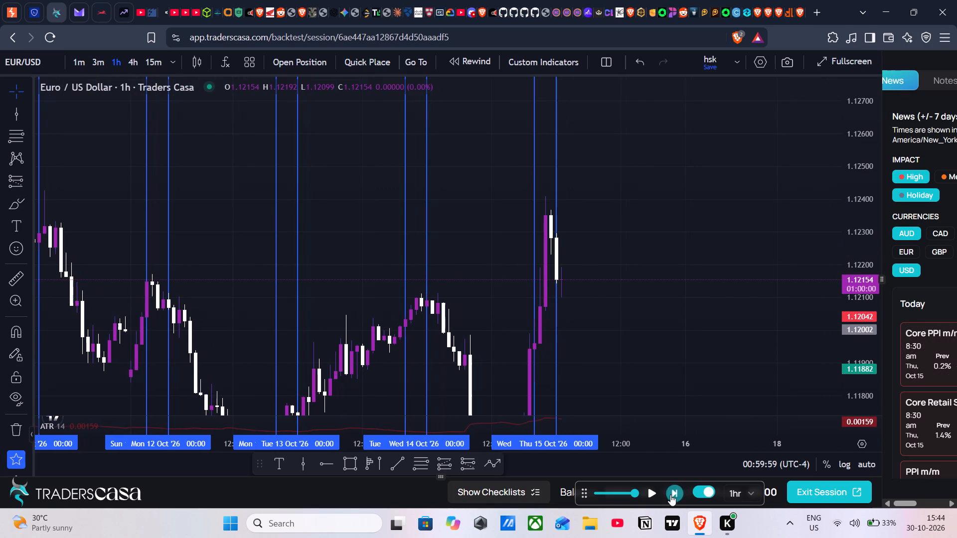
pyautogui.doubleClick(670, 495)
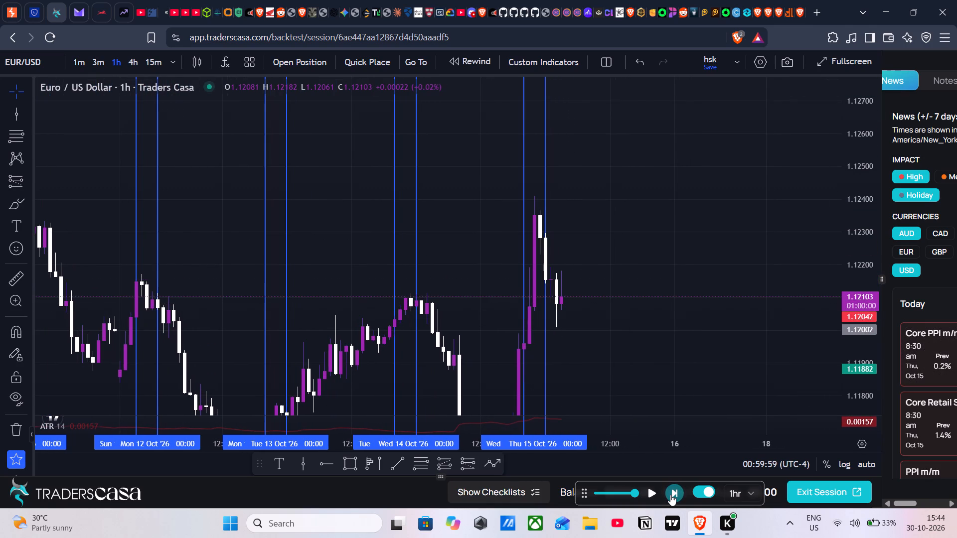
pyautogui.tripleClick(670, 495)
pyautogui.tripleClick(670, 495)
pyautogui.doubleClick(670, 495)
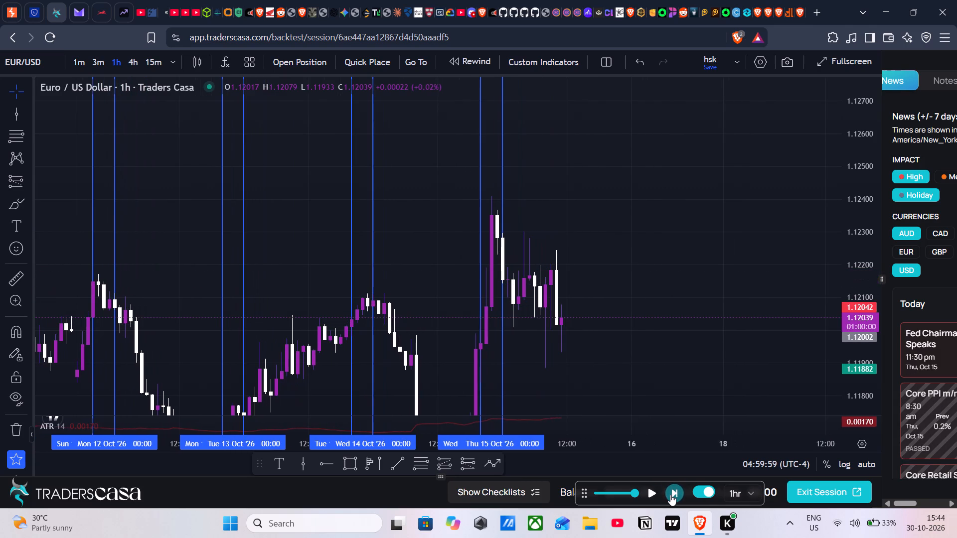
# Mark the next session window with vertical lines at Thu 15 Oct 20:00 and Fri 16 Oct 00:00.
pyautogui.click(611, 383)
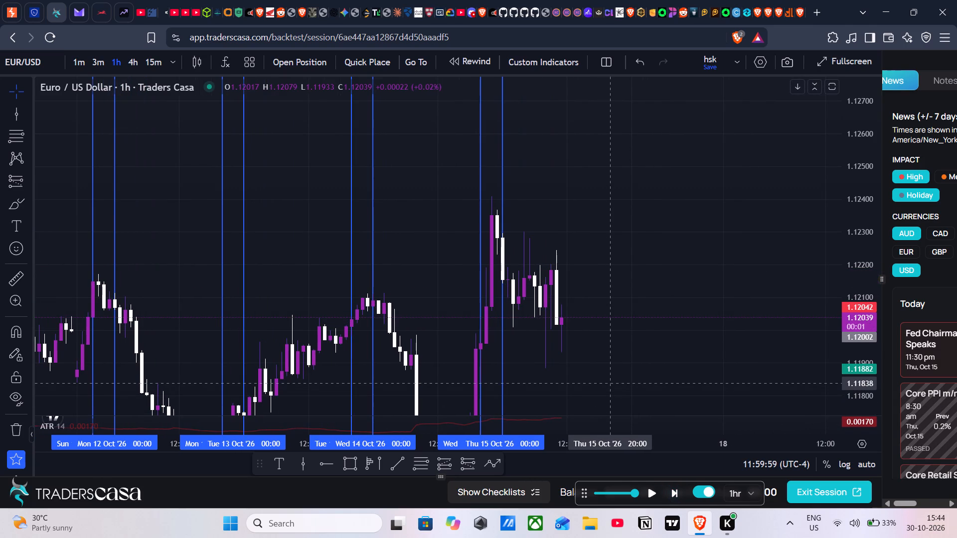
pyautogui.hotkey('alt', 'v')
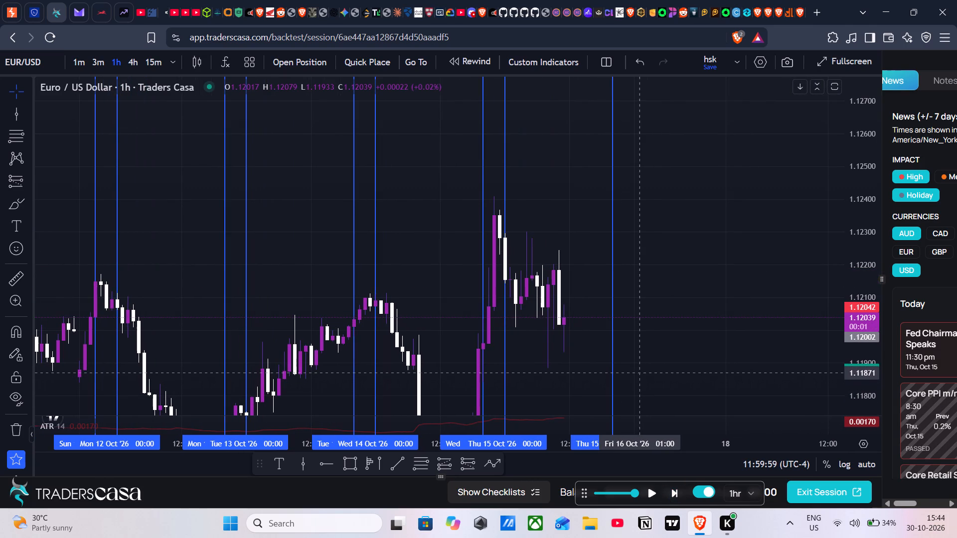
pyautogui.click(634, 370)
pyautogui.hotkey('alt', 'v')
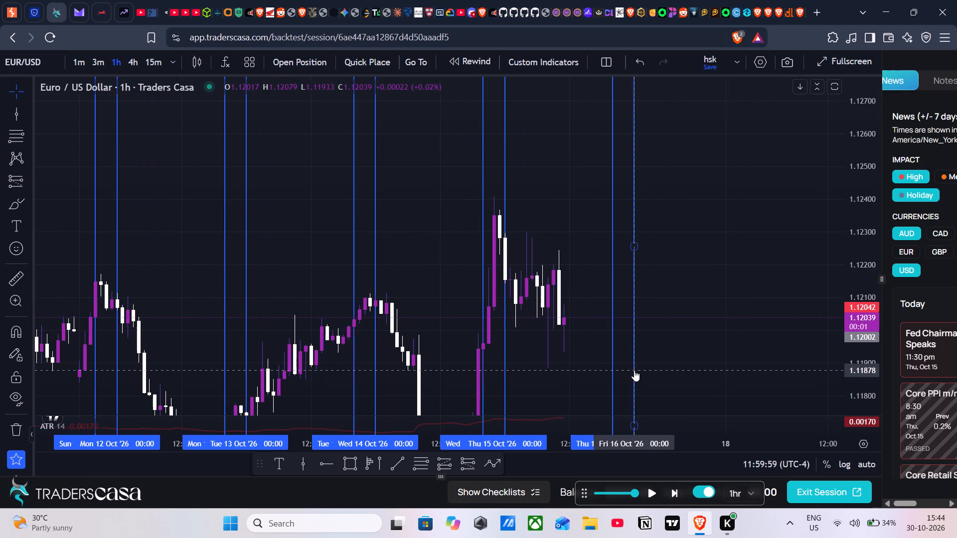
# Advance the replay on 1-hour candles through the new session window to 00:59:59 on Fri 16 Oct.
pyautogui.click(658, 499)
pyautogui.click(657, 500)
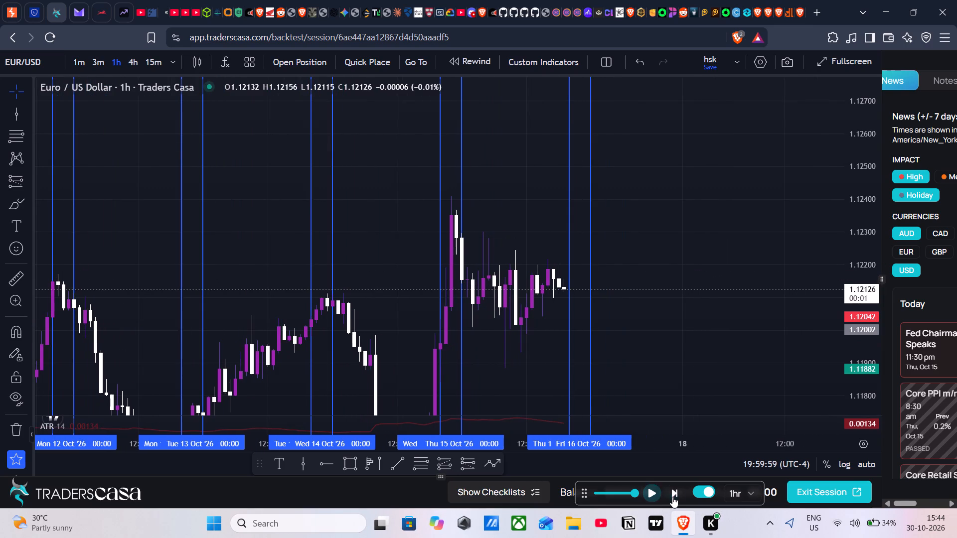
pyautogui.tripleClick(672, 497)
pyautogui.doubleClick(672, 497)
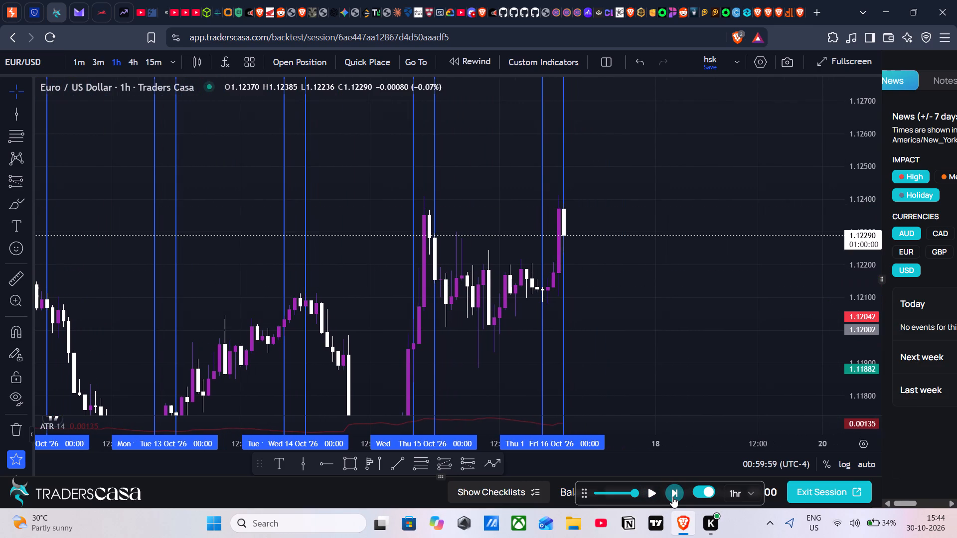
# Step the replay forward on 1-hour candles to 06:59:59 on Fri 16 Oct.
pyautogui.click(673, 495)
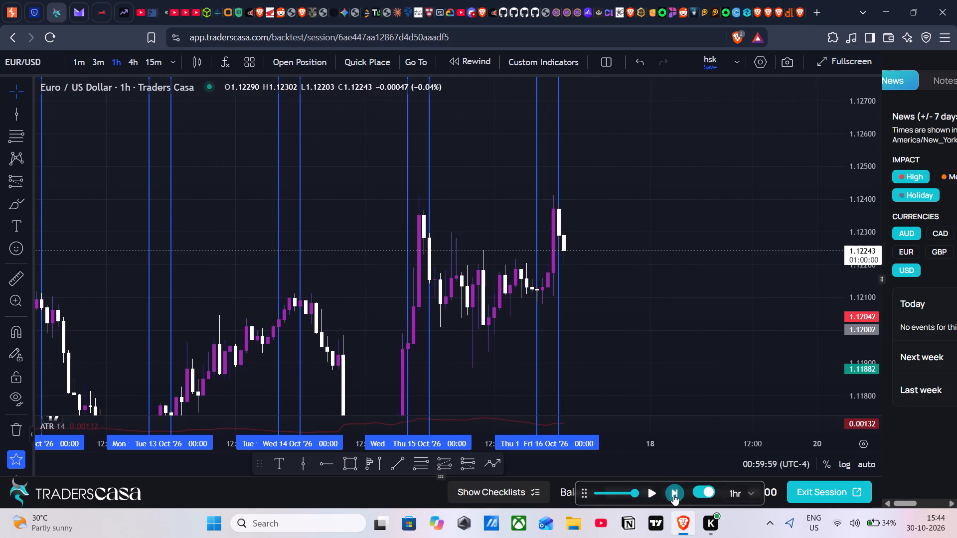
pyautogui.click(673, 495)
pyautogui.tripleClick(673, 495)
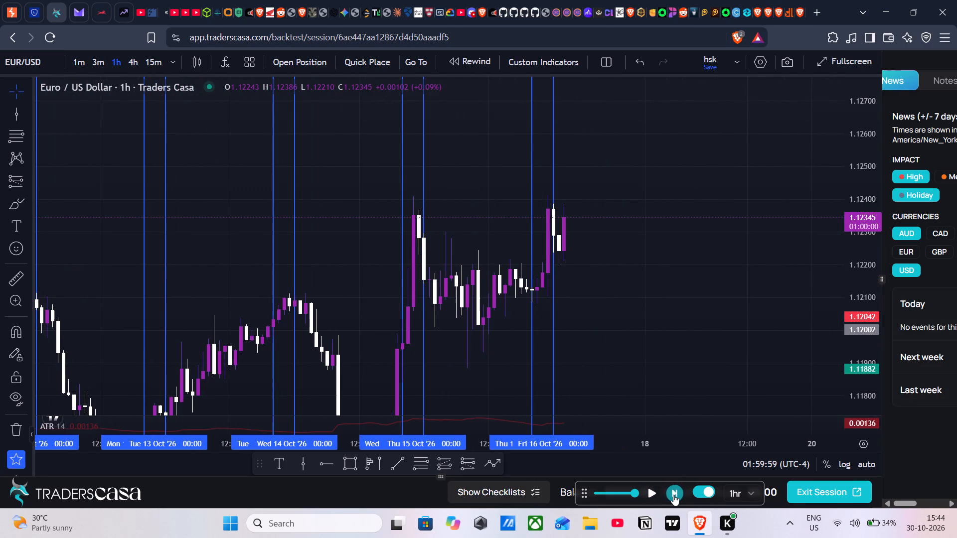
pyautogui.click(673, 495)
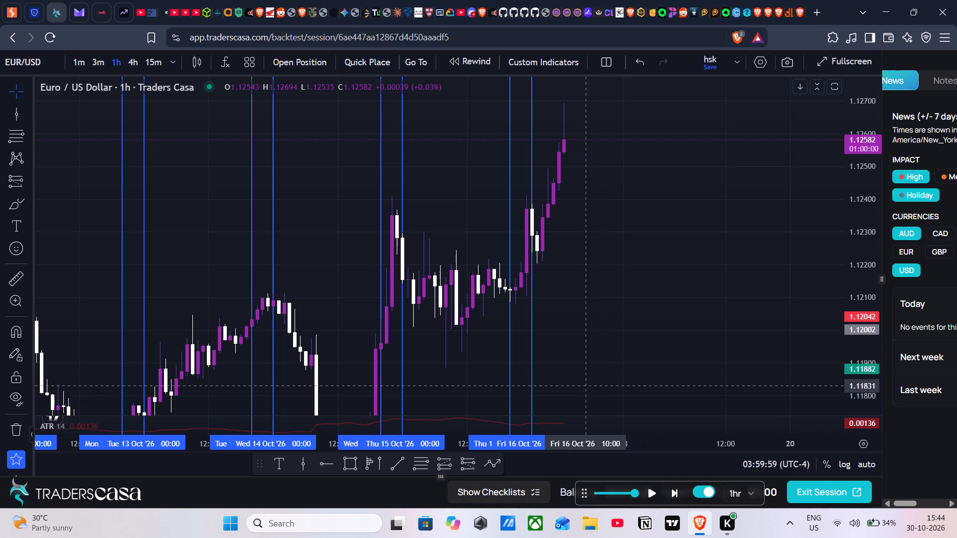
# Mark the session window after the weekend with vertical lines at Sun 18 Oct 20:00 and Mon 19 Oct 00:00.
pyautogui.click(638, 349)
pyautogui.hotkey('alt', 'v')
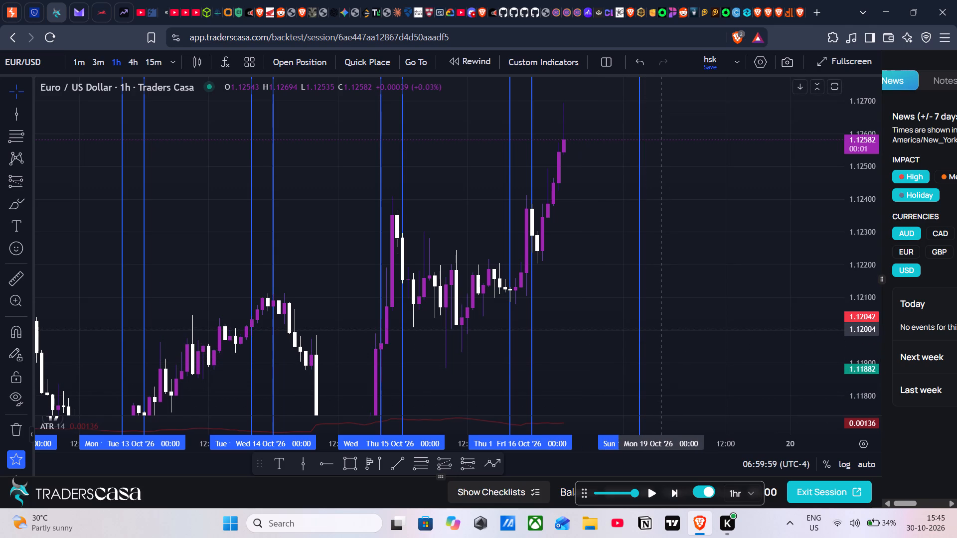
pyautogui.click(662, 328)
pyautogui.hotkey('alt', 'v')
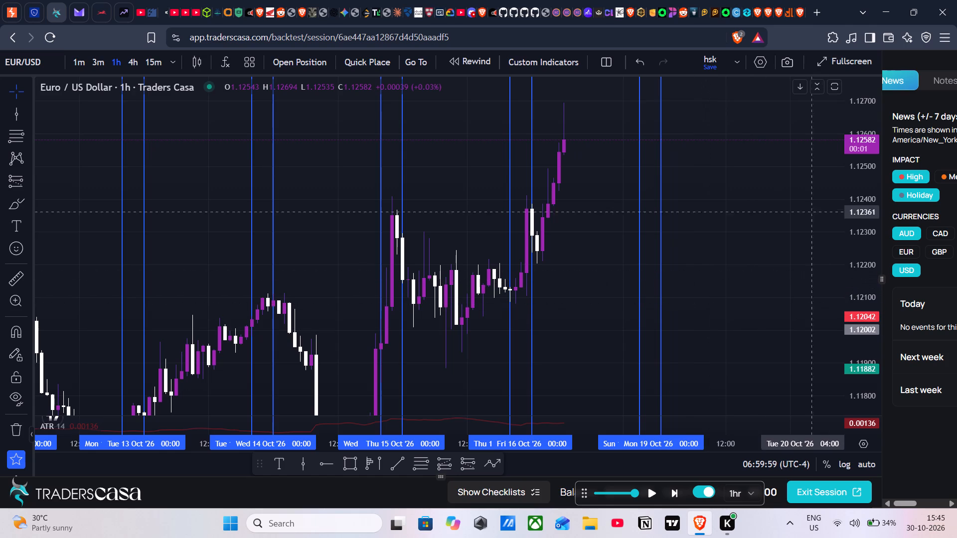
# Play the replay on 1-hour candles through the new session window and pause at 01:59:59 on Mon 19 Oct.
pyautogui.moveTo(874, 156); pyautogui.dragTo(861, 298)
pyautogui.click(652, 493)
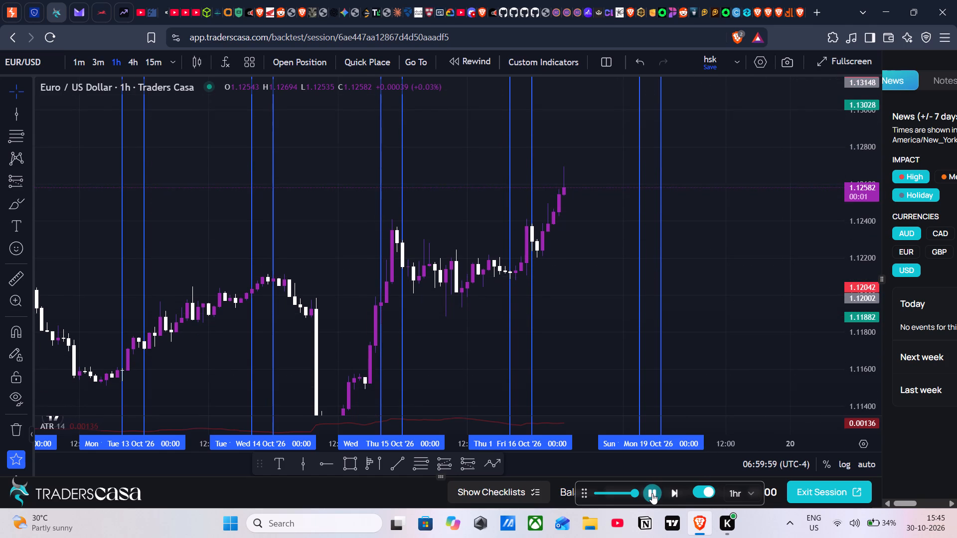
pyautogui.click(652, 493)
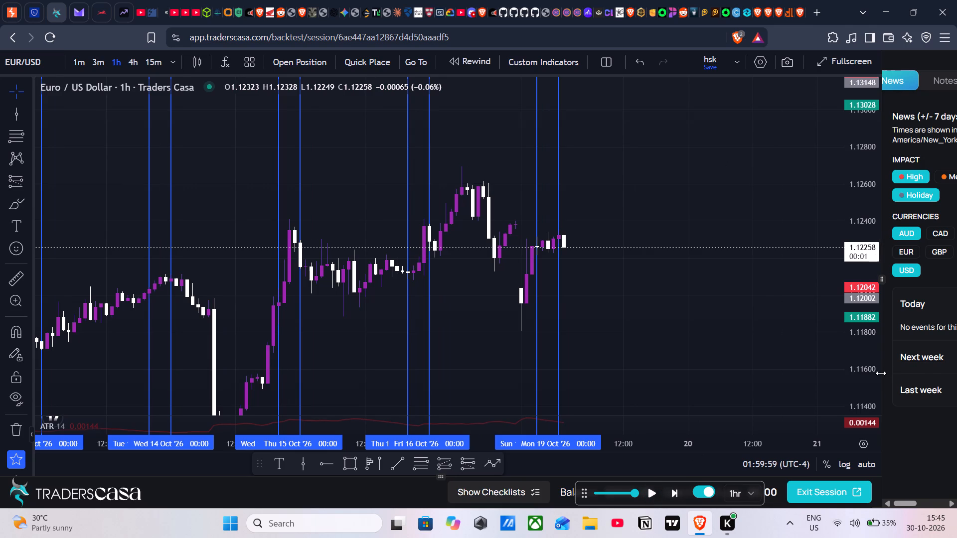
# Step the replay forward on 1-hour candles to 09:59:59 on Mon 19 Oct.
pyautogui.moveTo(881, 373); pyautogui.dragTo(894, 212)
pyautogui.moveTo(863, 345); pyautogui.dragTo(869, 88)
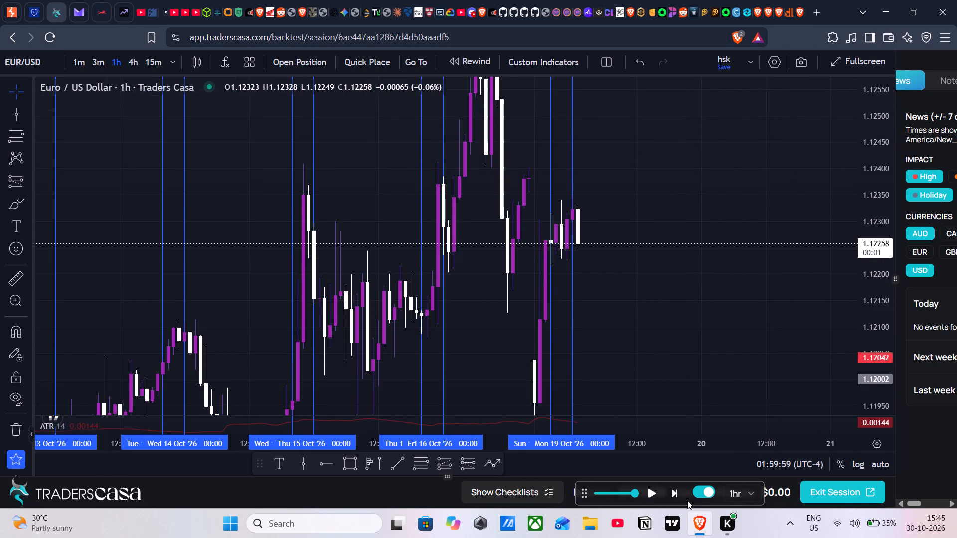
pyautogui.tripleClick(673, 492)
pyautogui.tripleClick(673, 492)
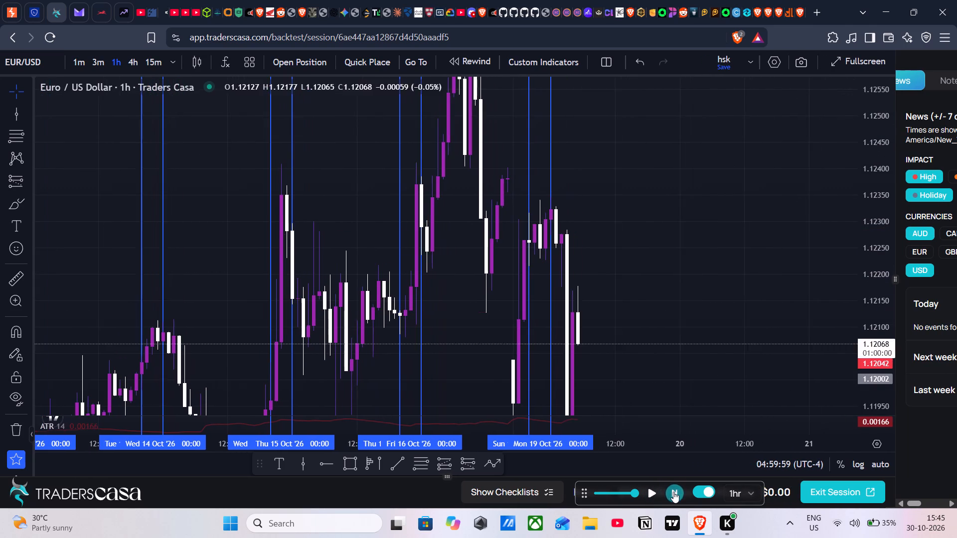
pyautogui.doubleClick(673, 492)
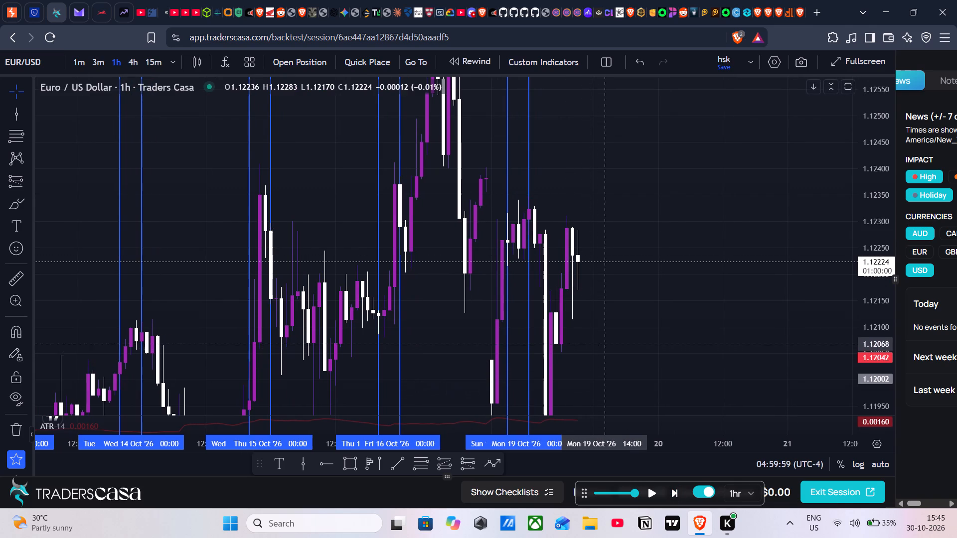
# Mark the next session window with vertical lines at Mon 19 Oct 20:00 and Tue 20 Oct 00:00.
pyautogui.click(638, 321)
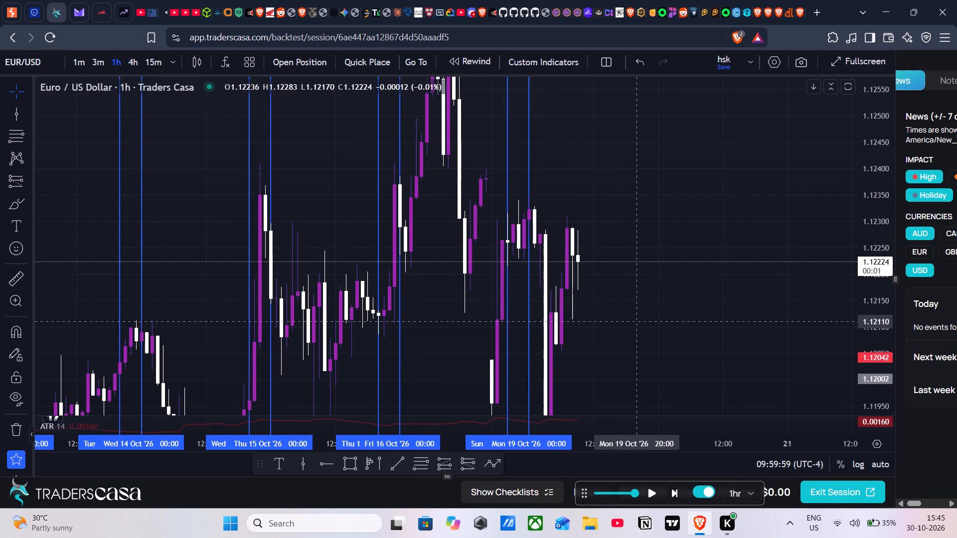
pyautogui.hotkey('alt', 'v')
pyautogui.click(657, 312)
pyautogui.hotkey('alt', 'v')
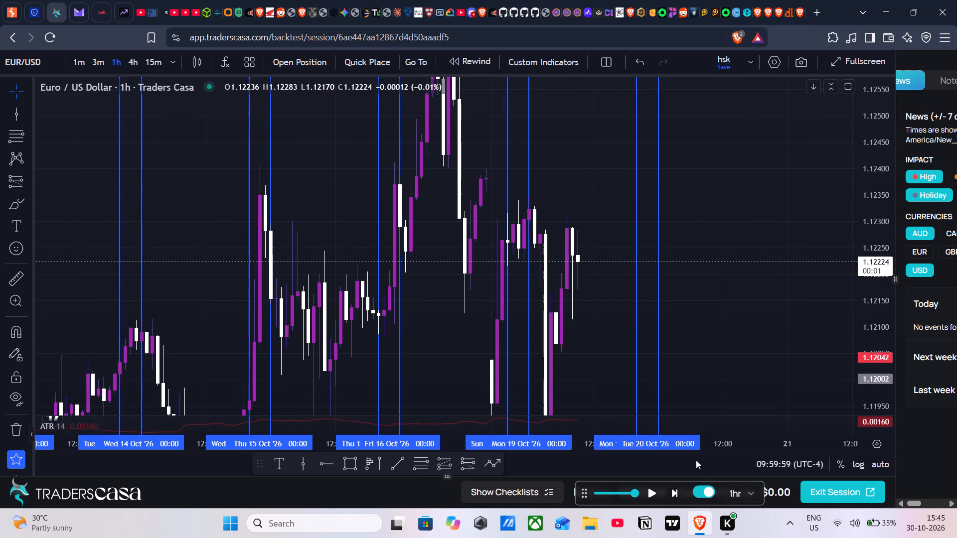
# Step the replay forward on 1-hour candles through the marked session window to 08:59:59 on Tue 20 Oct.
pyautogui.tripleClick(675, 495)
pyautogui.tripleClick(675, 495)
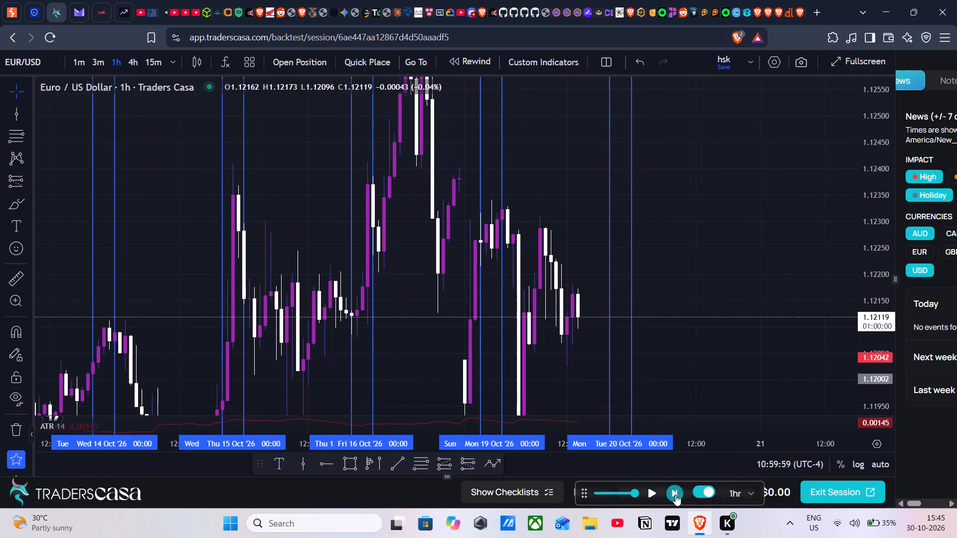
pyautogui.tripleClick(675, 495)
pyautogui.tripleClick(675, 495)
pyautogui.doubleClick(675, 495)
pyautogui.click(675, 495)
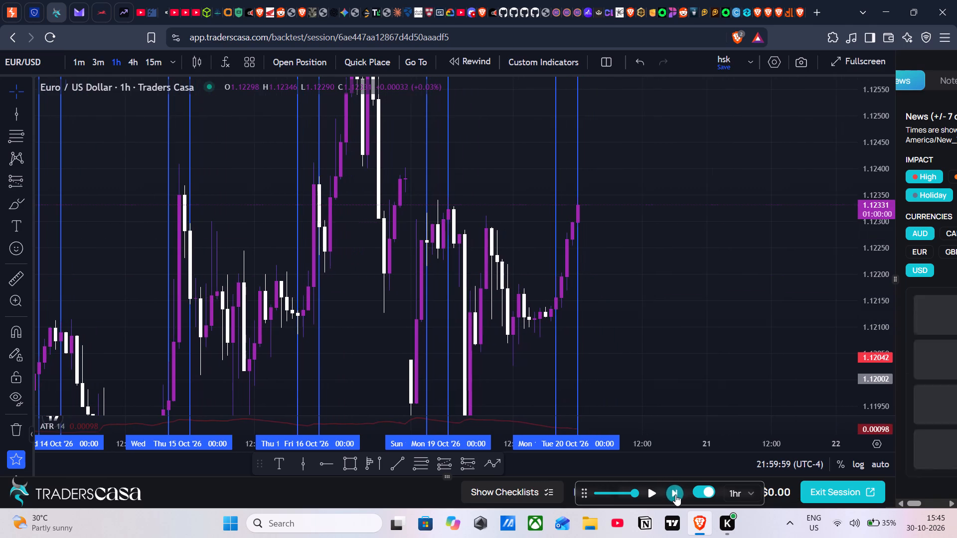
pyautogui.tripleClick(675, 495)
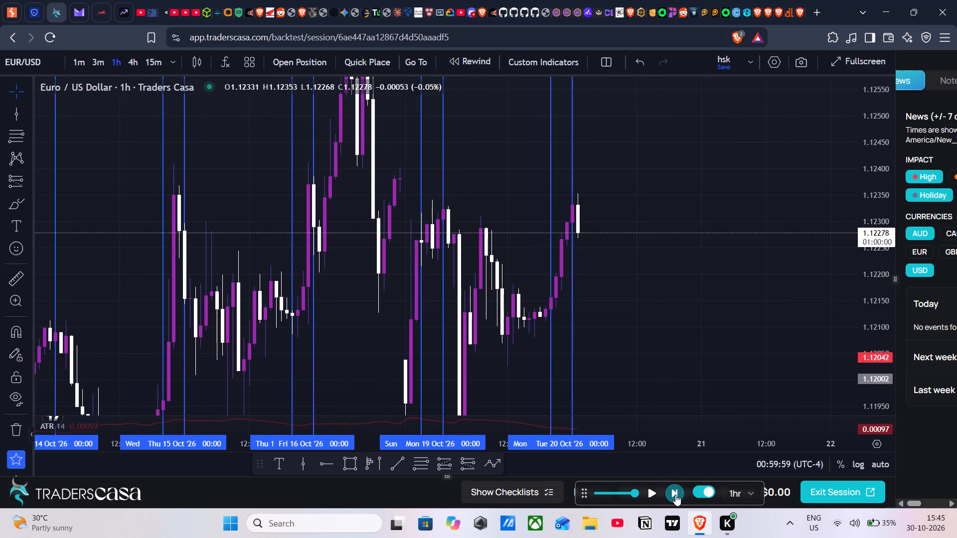
pyautogui.tripleClick(675, 495)
pyautogui.click(675, 495)
pyautogui.click(675, 495)
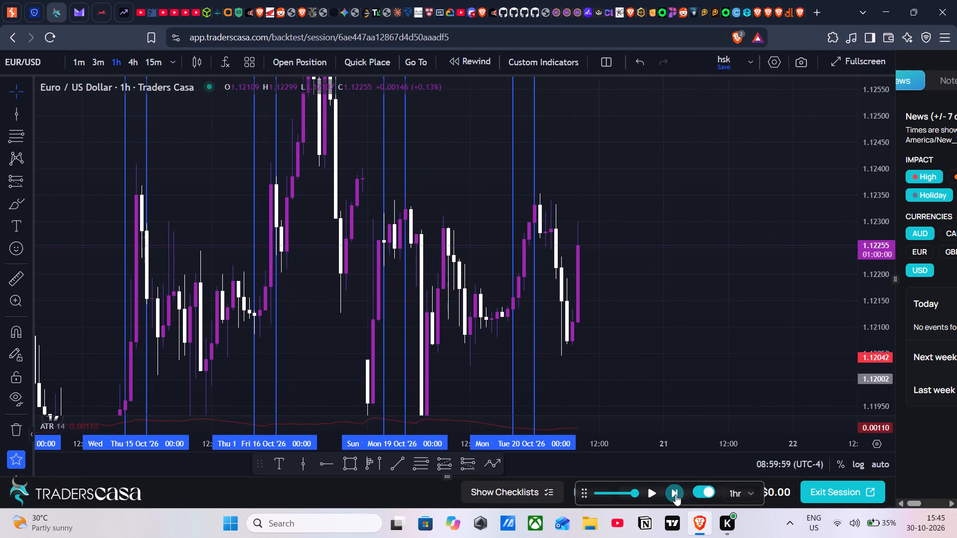
# Mark the next session window with vertical lines at Tue 20 Oct 20:00 and Wed 21 Oct 00:00.
pyautogui.click(644, 316)
pyautogui.hotkey('alt', 'v')
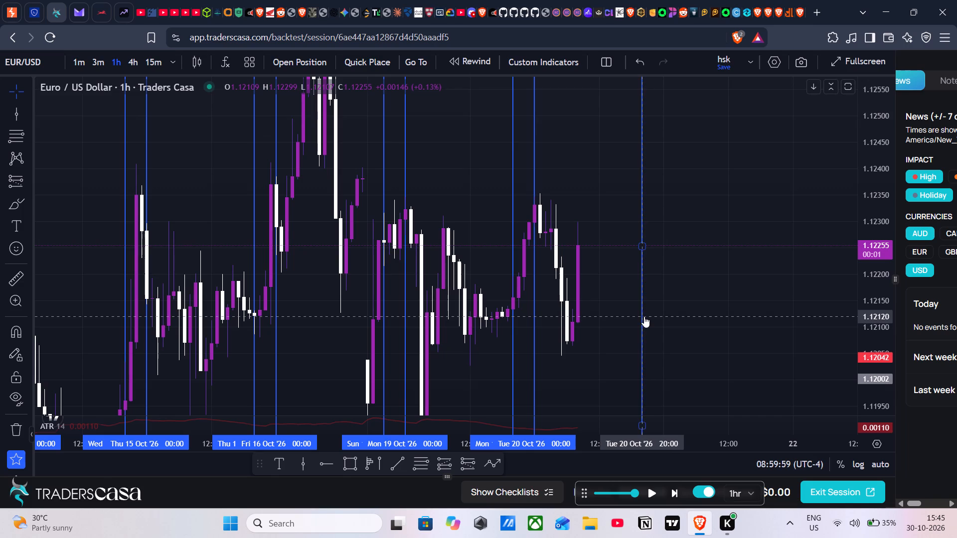
pyautogui.click(661, 305)
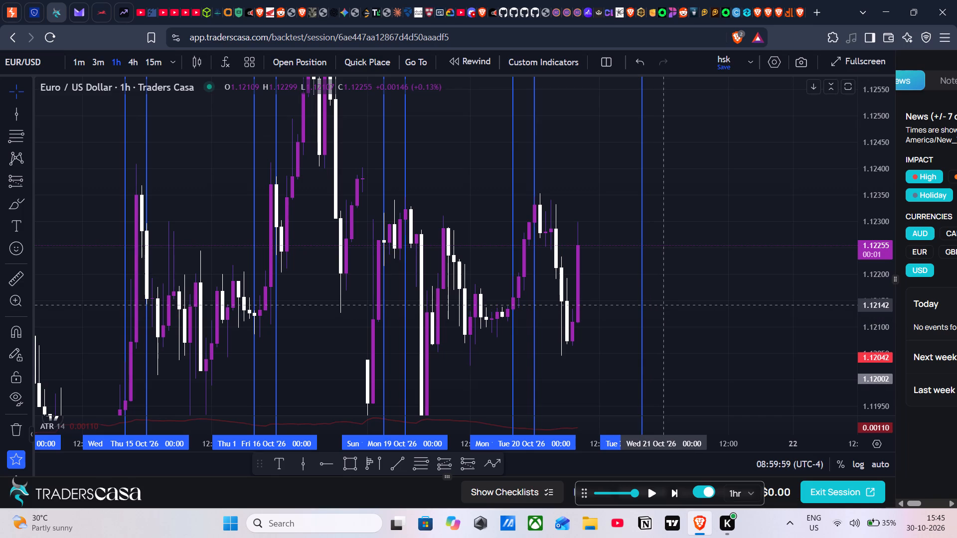
pyautogui.hotkey('alt', 'v')
# Step the replay forward on 1-hour candles through the new session window to 03:59:59 on Wed 21 Oct.
pyautogui.tripleClick(675, 500)
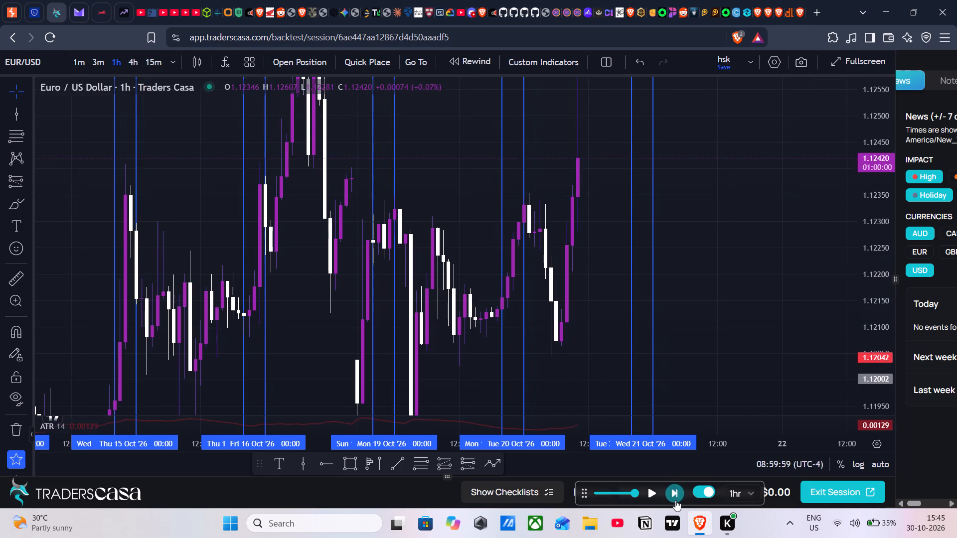
pyautogui.tripleClick(675, 500)
pyautogui.tripleClick(675, 500)
pyautogui.tripleClick(675, 500)
pyautogui.tripleClick(675, 500)
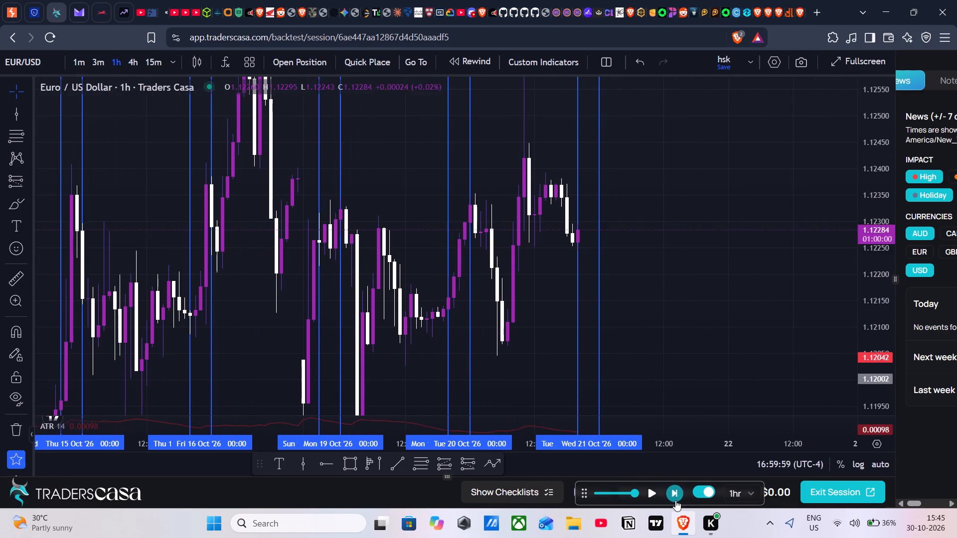
pyautogui.click(675, 500)
pyautogui.click(675, 500)
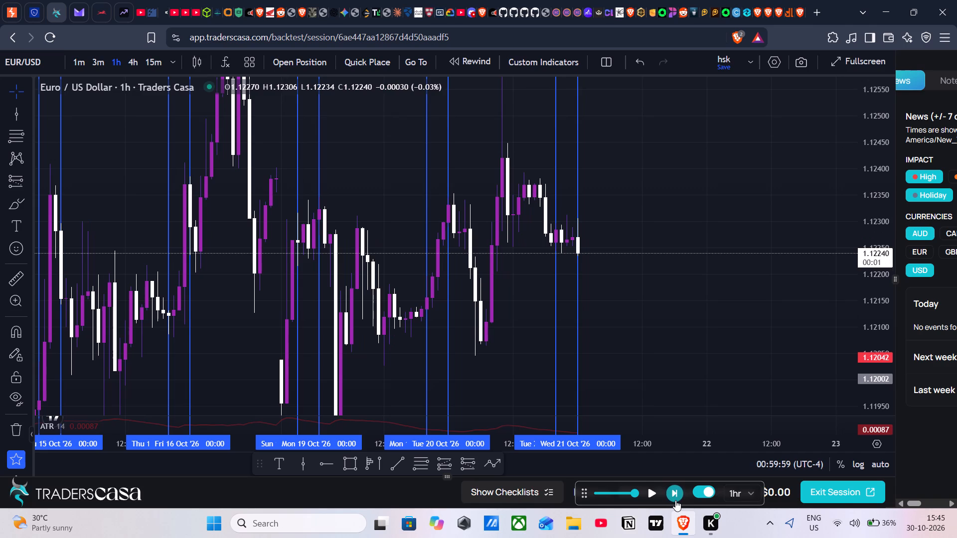
pyautogui.click(675, 500)
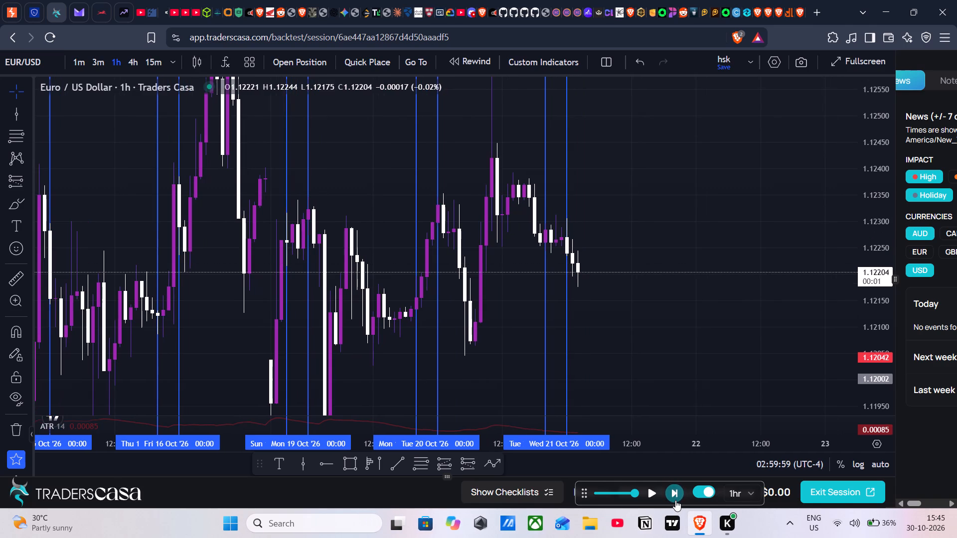
pyautogui.click(675, 500)
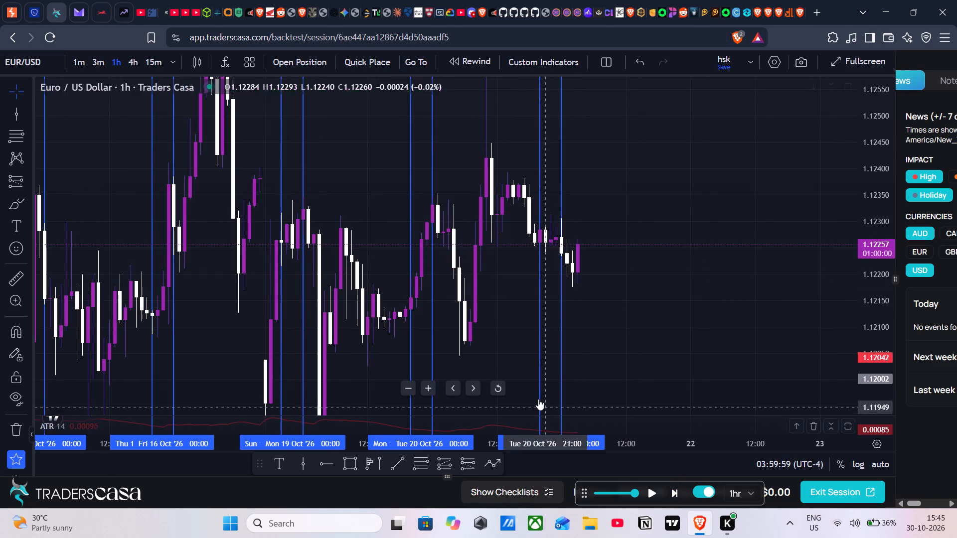
# Switch the chart to 3-minute candles and step the replay forward to 04:20:59 on Wed 21 Oct.
pyautogui.click(104, 61)
pyautogui.scroll(-4, 298, 241)
pyautogui.moveTo(878, 368); pyautogui.dragTo(939, 0)
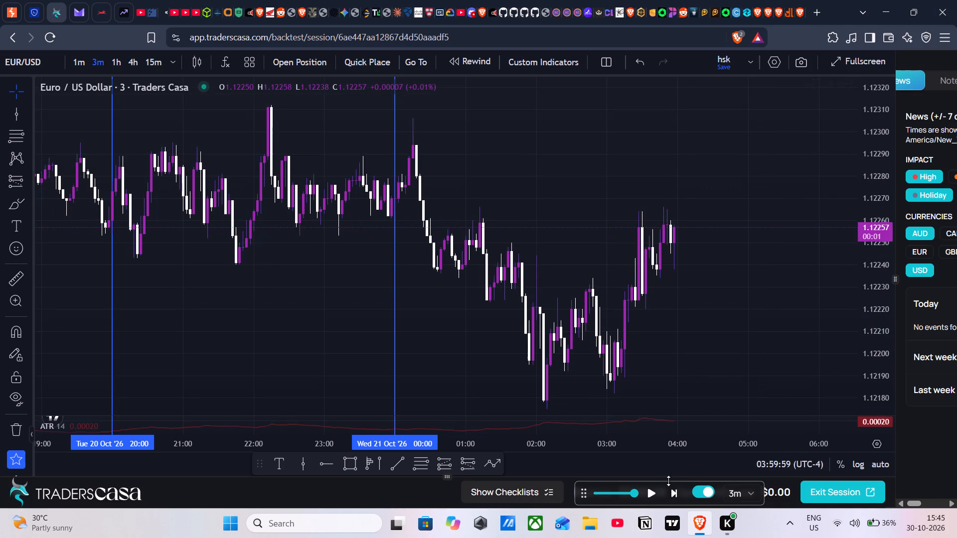
pyautogui.tripleClick(672, 498)
pyautogui.tripleClick(672, 498)
pyautogui.click(672, 498)
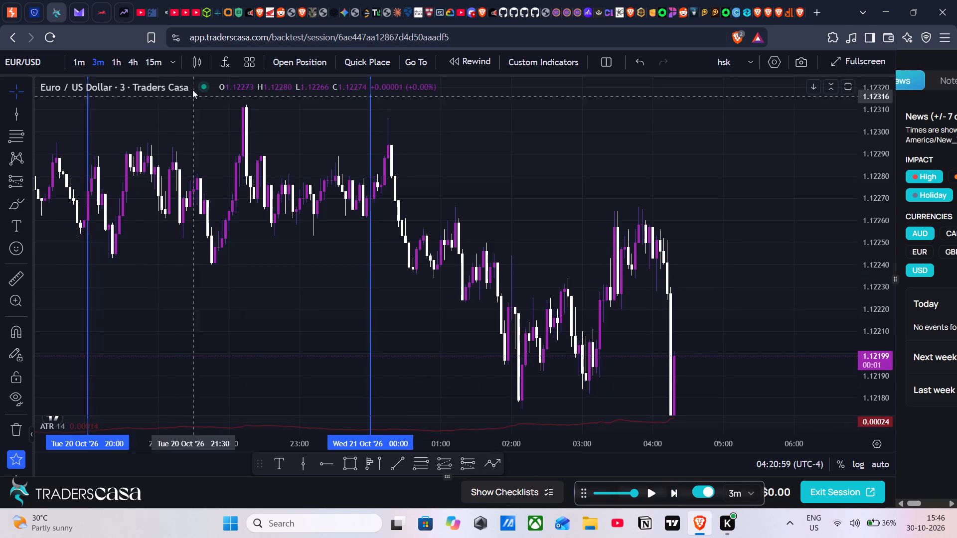
# On the 1-hour chart, mark the next session window with vertical lines at Wed 21 Oct 20:00 and Thu 22 Oct 00:00.
pyautogui.click(118, 60)
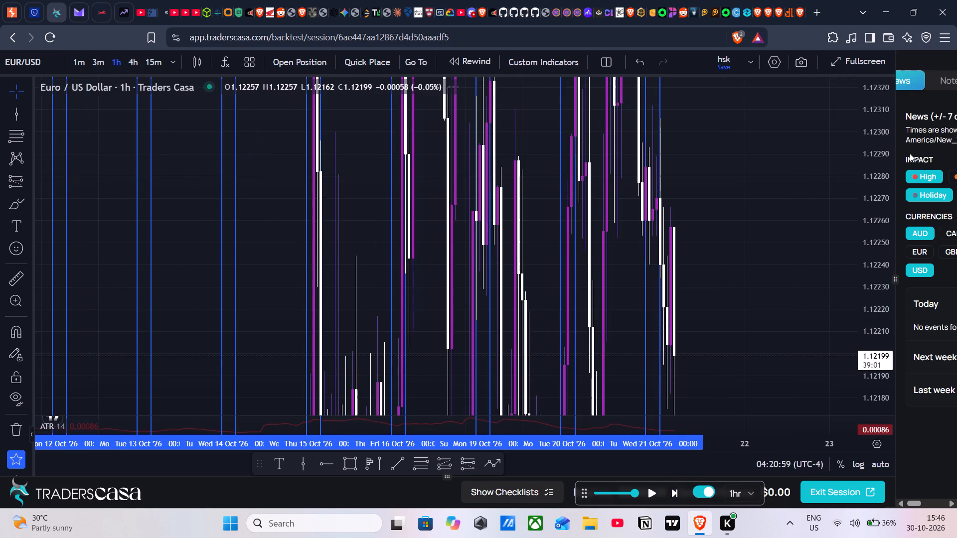
pyautogui.moveTo(881, 137); pyautogui.dragTo(890, 396)
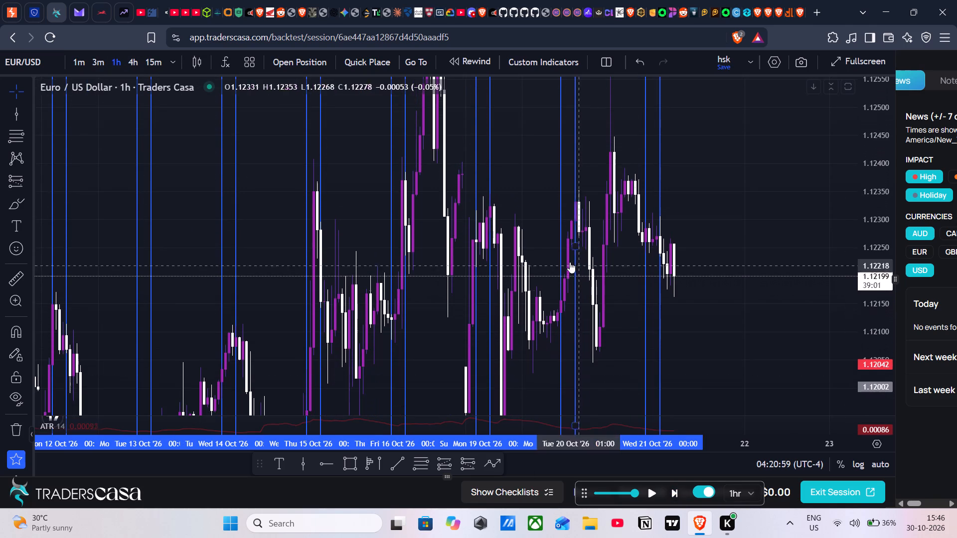
pyautogui.click(744, 171)
pyautogui.hotkey('alt', 'v')
pyautogui.click(757, 164)
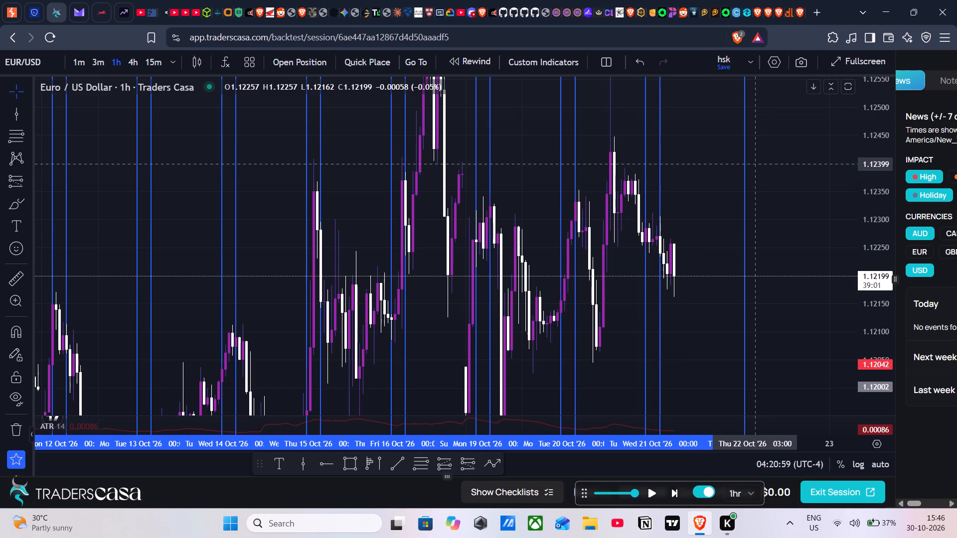
pyautogui.click(731, 157)
pyautogui.hotkey('alt', 'v')
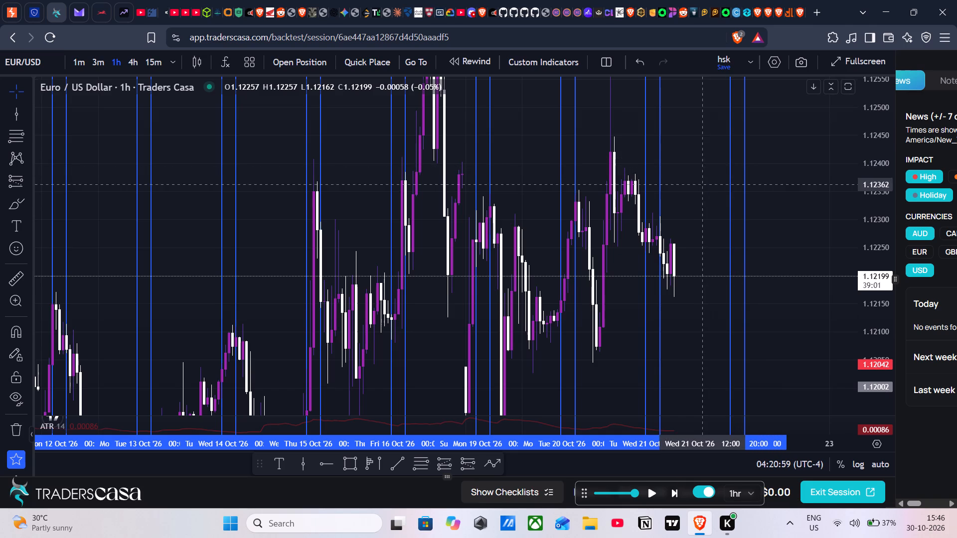
# Advance the replay on 1-hour candles through the new session window to 00:59:59 on Thu 22 Oct.
pyautogui.scroll(3, 741, 214)
pyautogui.scroll(3, 792, 317)
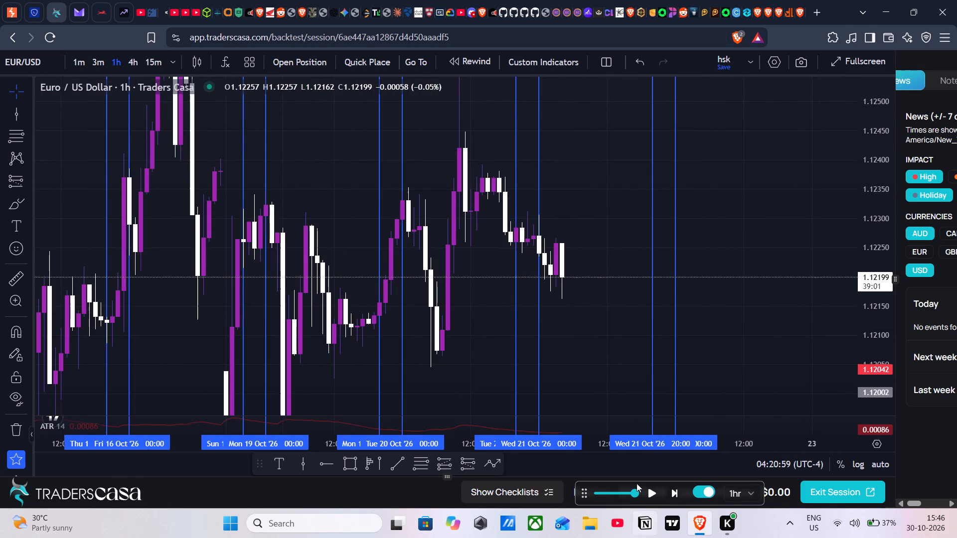
pyautogui.click(648, 496)
pyautogui.tripleClick(649, 491)
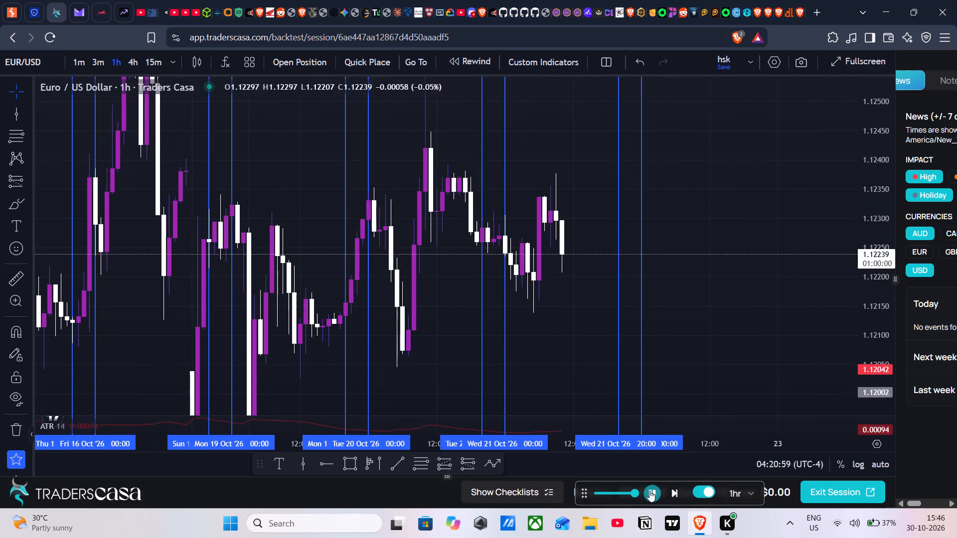
pyautogui.click(649, 491)
pyautogui.click(649, 491)
pyautogui.click(649, 491)
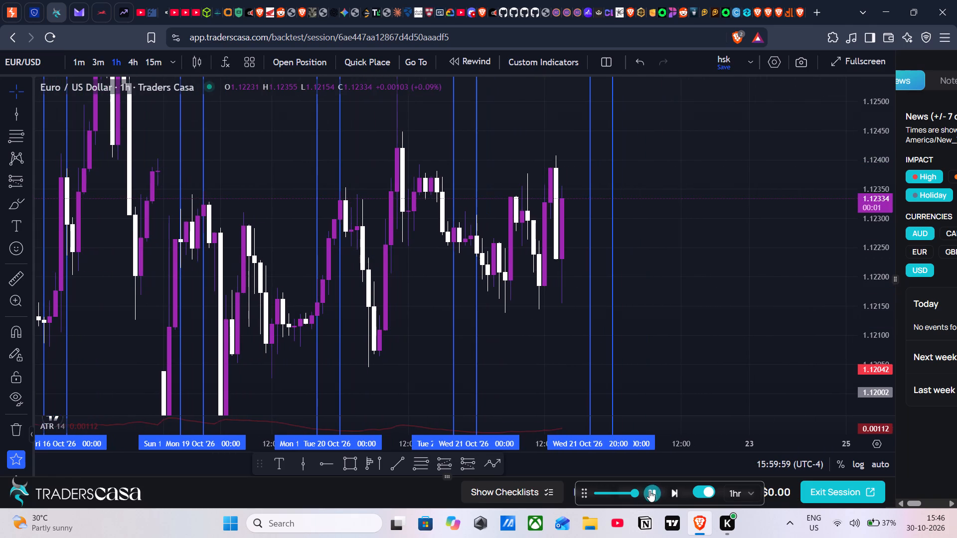
pyautogui.click(649, 491)
pyautogui.doubleClick(674, 494)
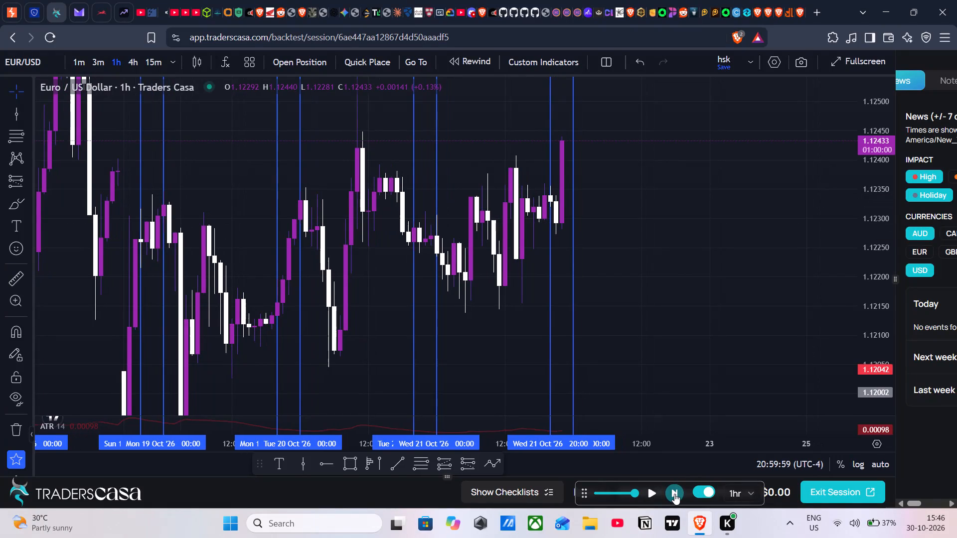
pyautogui.click(674, 494)
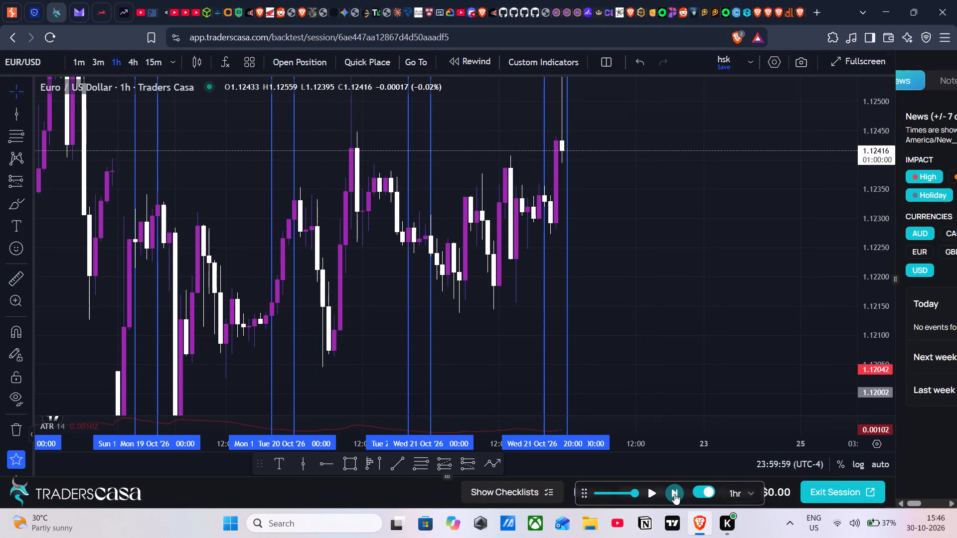
pyautogui.click(674, 494)
# Step the replay forward on 1-hour candles to 08:59:59 on Thu 22 Oct.
pyautogui.moveTo(706, 209); pyautogui.dragTo(724, 346)
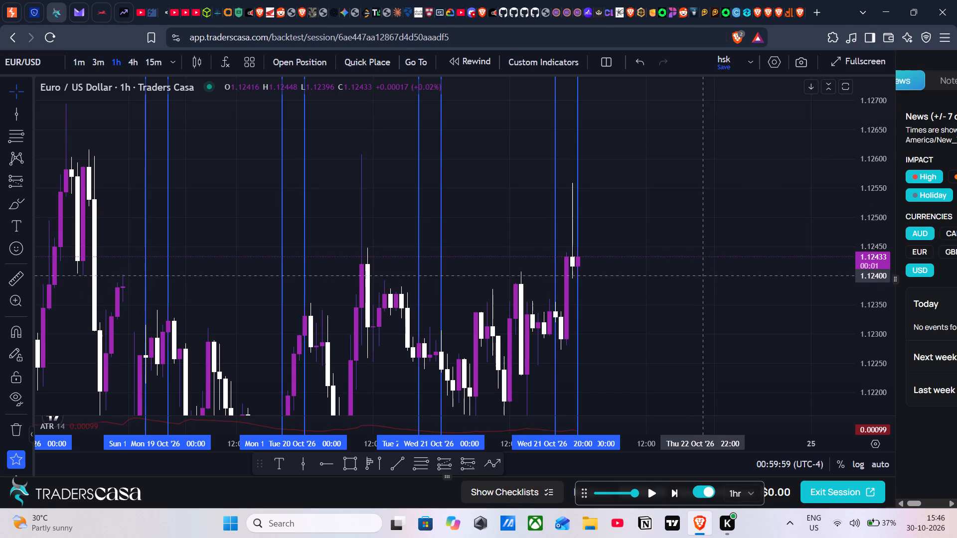
pyautogui.doubleClick(674, 485)
pyautogui.tripleClick(674, 485)
pyautogui.tripleClick(674, 485)
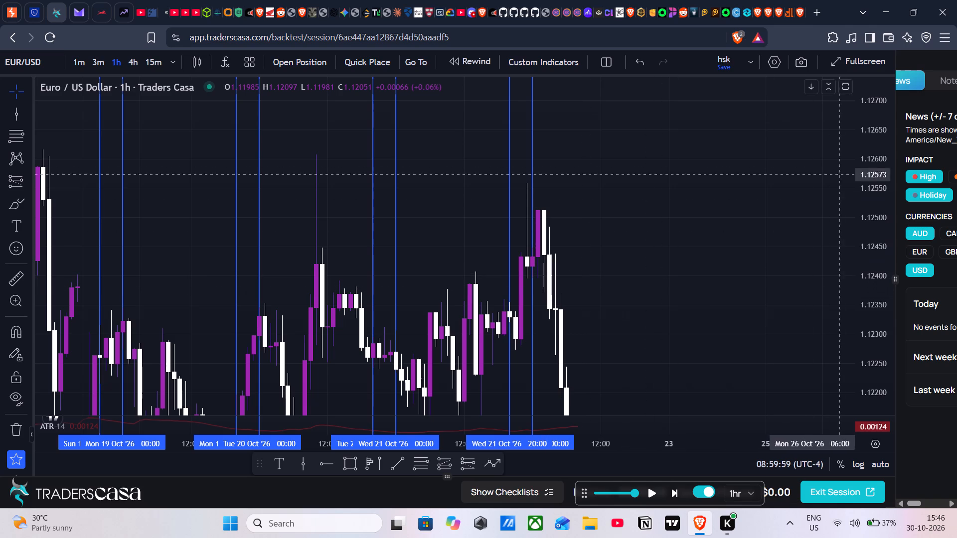
# Mark the next session window with vertical lines at Thu 22 Oct 20:00 and Fri 23 Oct 00:00.
pyautogui.moveTo(882, 157); pyautogui.dragTo(792, 328)
pyautogui.moveTo(656, 360); pyautogui.dragTo(562, 286)
pyautogui.scroll(2, 525, 303)
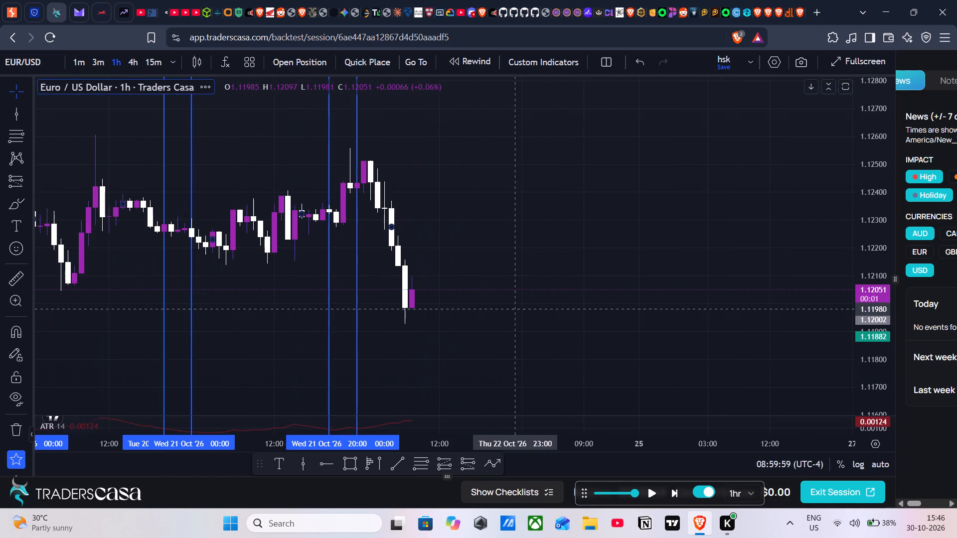
pyautogui.click(310, 467)
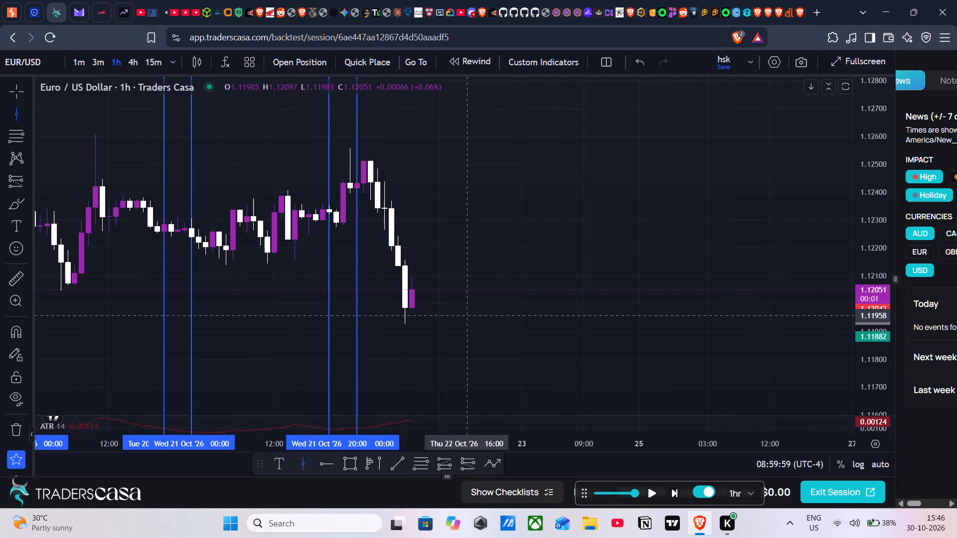
pyautogui.click(492, 290)
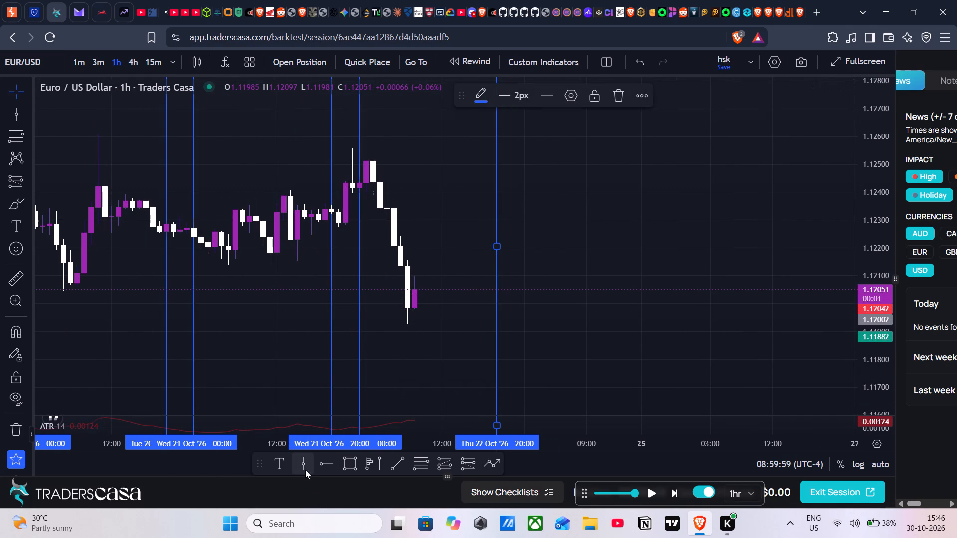
pyautogui.click(304, 469)
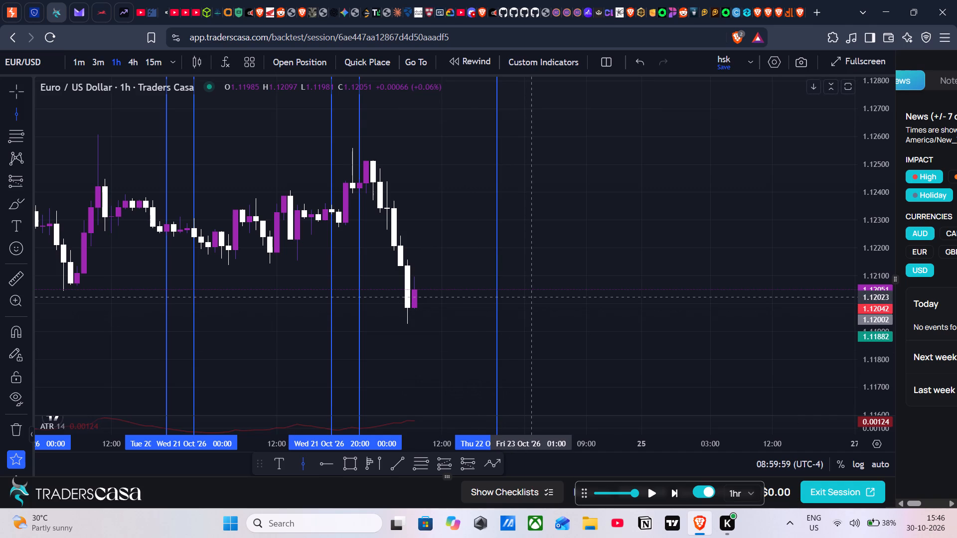
pyautogui.click(527, 297)
# Advance the replay on 1-hour candles through the new session window to 01:59:59 on Fri 23 Oct.
pyautogui.click(649, 487)
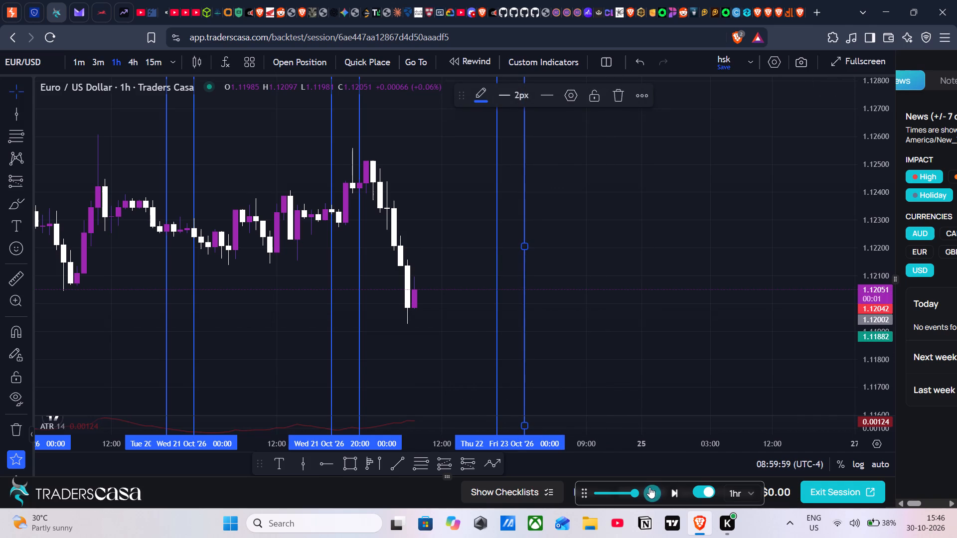
pyautogui.click(649, 487)
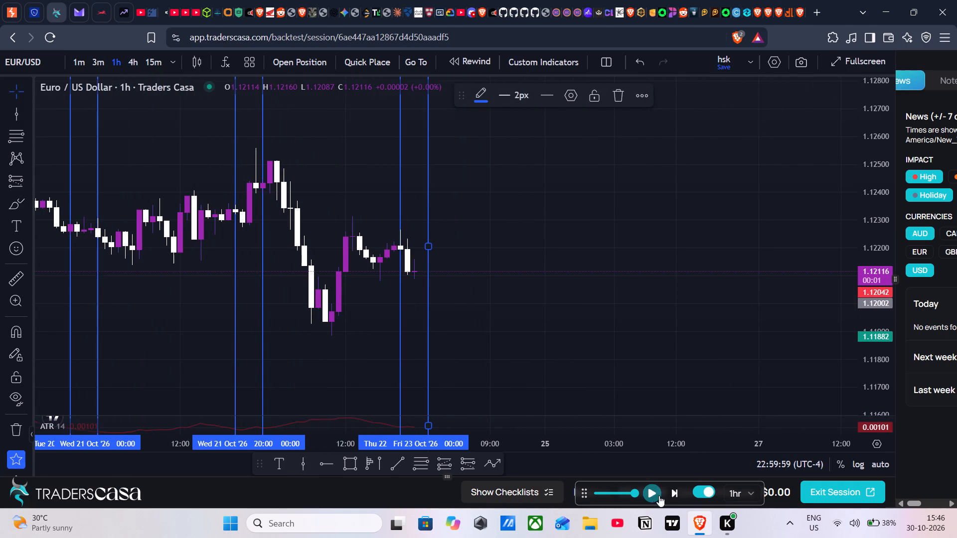
pyautogui.click(675, 495)
pyautogui.click(675, 495)
pyautogui.click(675, 495)
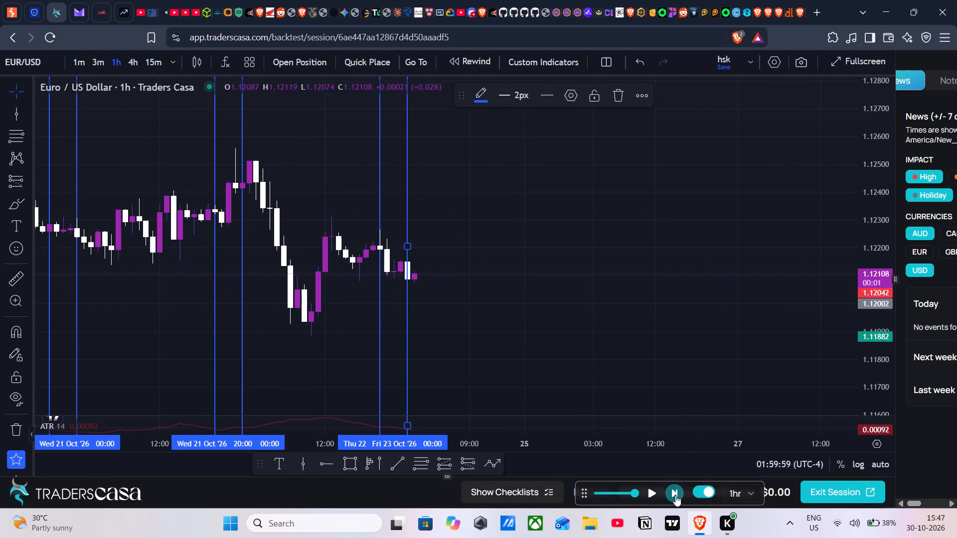
# Switch to the 3-minute chart and step the replay forward to 03:32:59 on Fri 23 Oct.
pyautogui.scroll(-4, 184, 165)
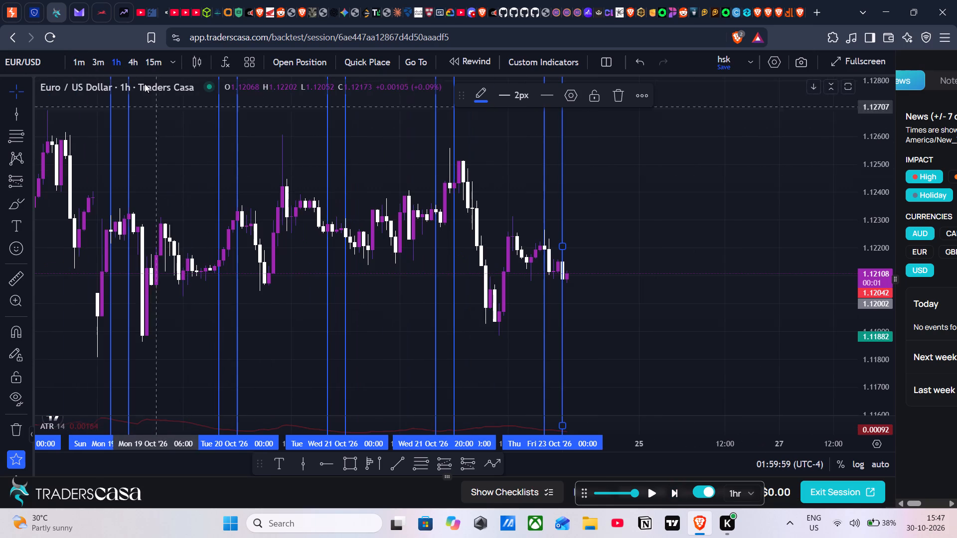
pyautogui.click(99, 59)
pyautogui.scroll(-6, 729, 285)
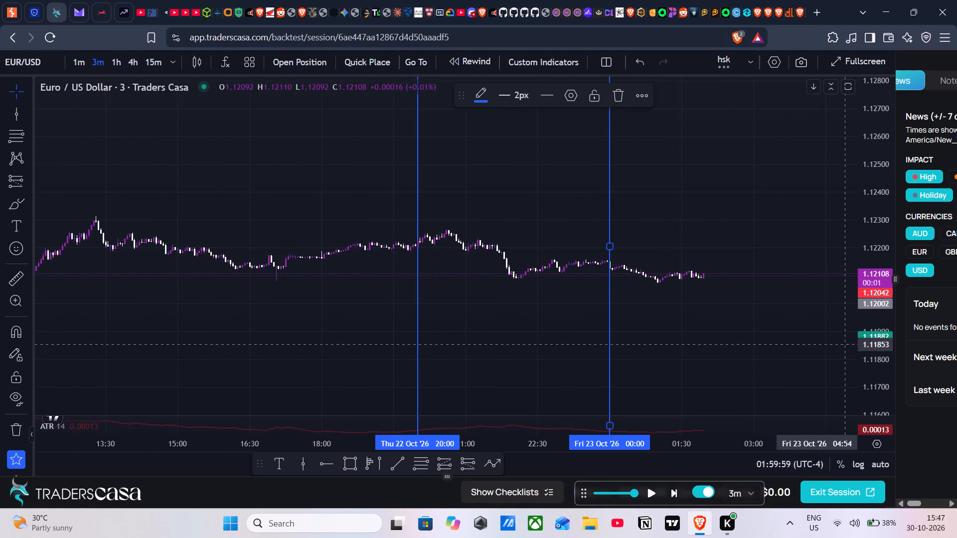
pyautogui.moveTo(872, 327); pyautogui.dragTo(862, 48)
pyautogui.moveTo(877, 322); pyautogui.dragTo(863, 46)
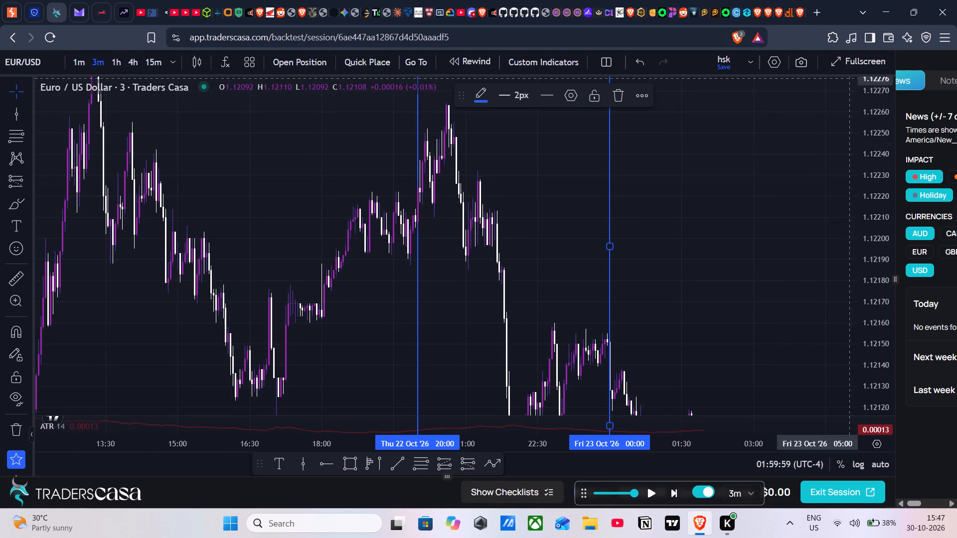
pyautogui.scroll(3, 736, 293)
pyautogui.moveTo(737, 295); pyautogui.dragTo(706, 138)
pyautogui.tripleClick(674, 502)
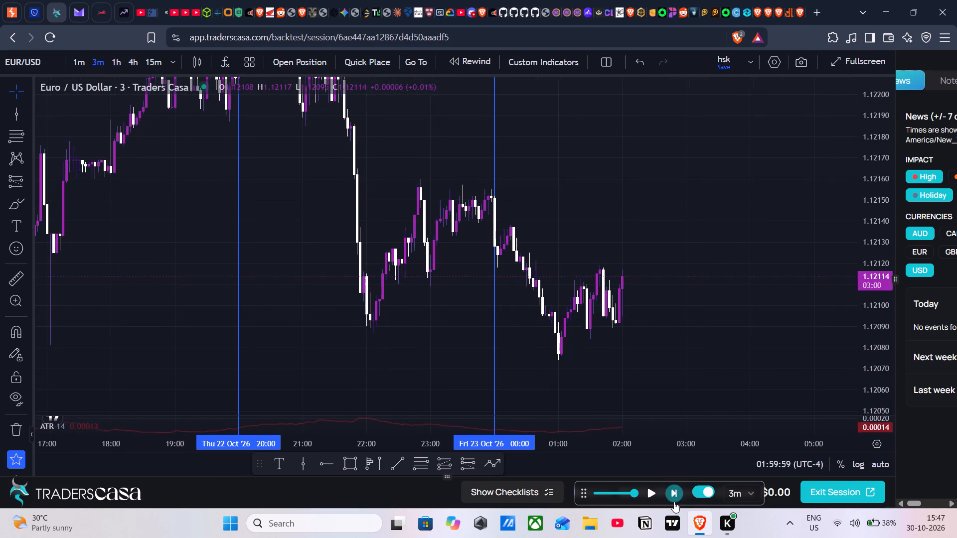
pyautogui.tripleClick(674, 502)
pyautogui.doubleClick(674, 502)
pyautogui.tripleClick(674, 502)
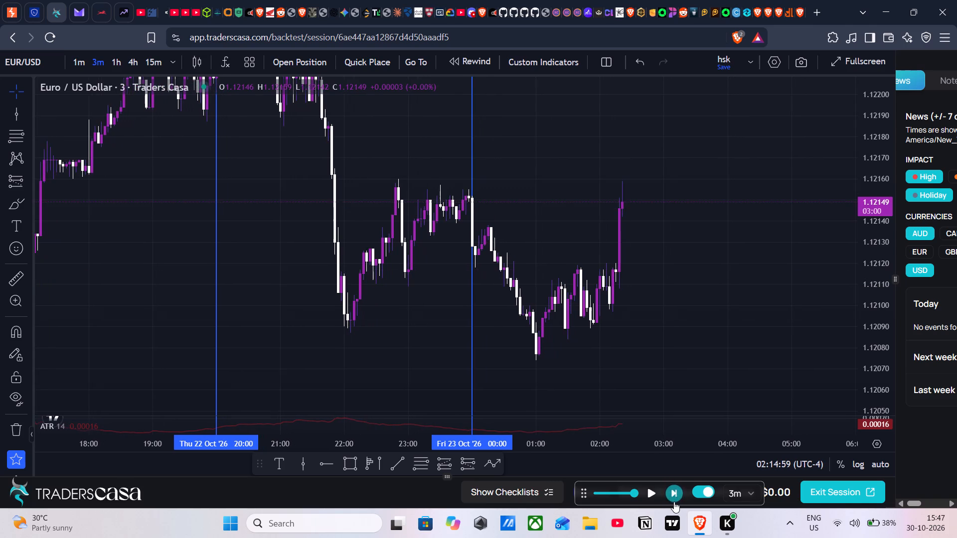
pyautogui.click(674, 502)
pyautogui.click(674, 502)
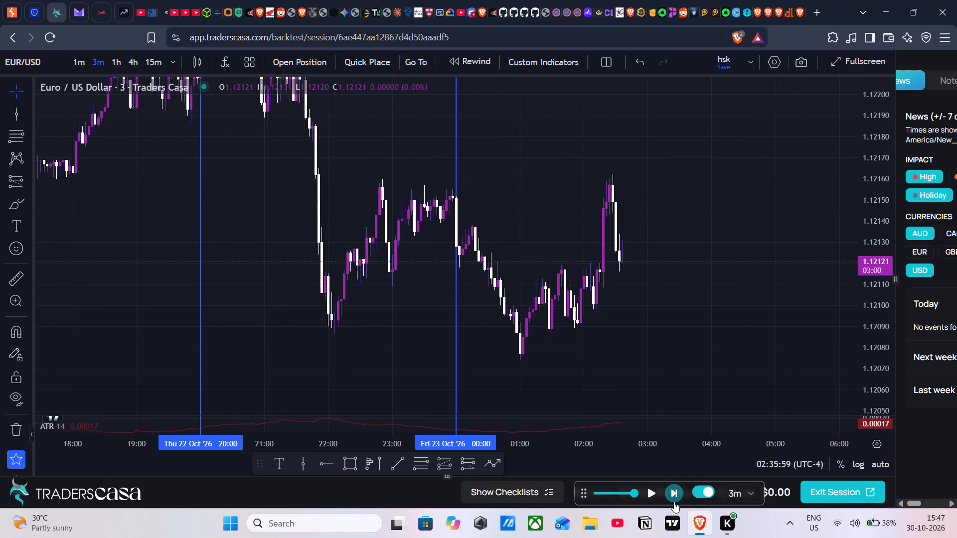
pyautogui.click(674, 502)
pyautogui.click(674, 502)
pyautogui.click(674, 502)
pyautogui.click(674, 502)
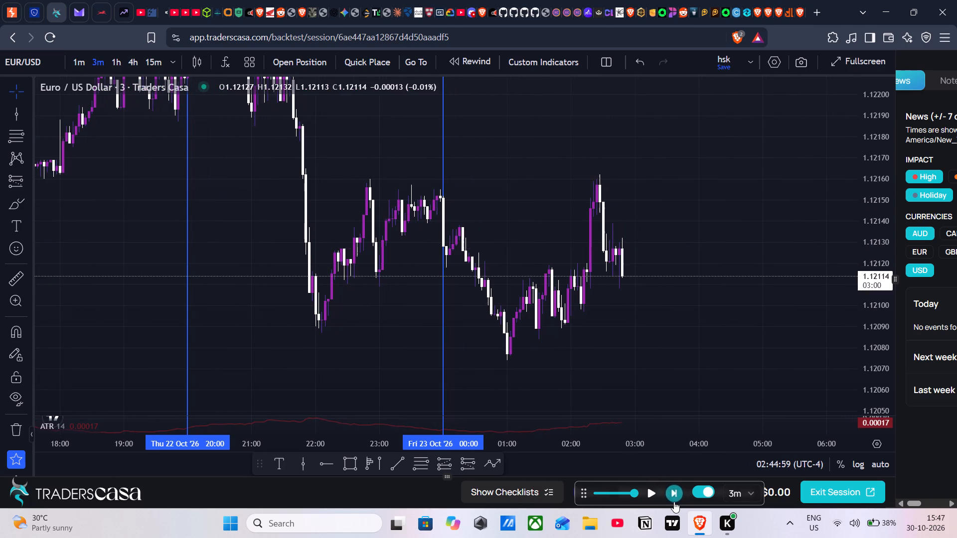
pyautogui.tripleClick(670, 497)
pyautogui.tripleClick(668, 495)
pyautogui.tripleClick(668, 495)
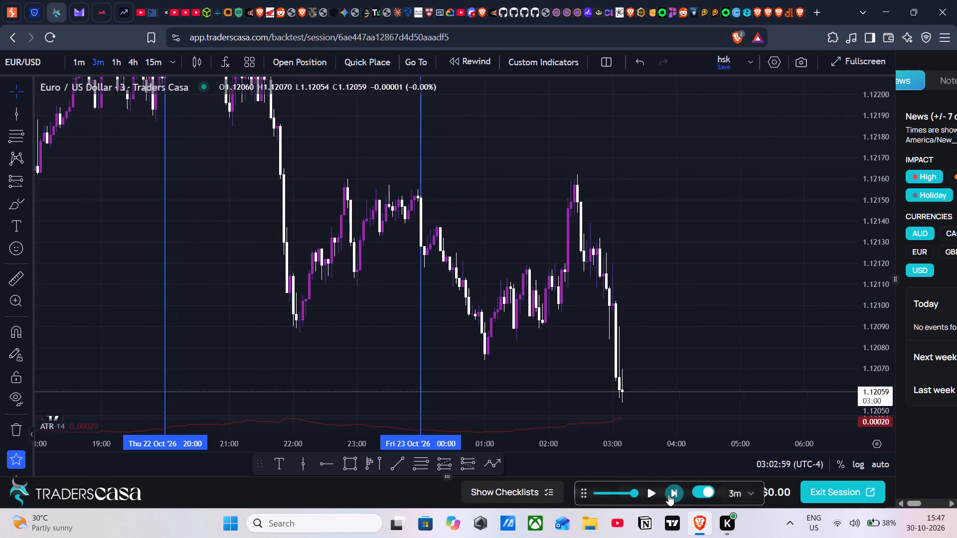
pyautogui.doubleClick(668, 495)
pyautogui.tripleClick(667, 492)
# Switch back to the 1-hour chart and play the replay forward to 10:59:59 on Fri 23 Oct.
pyautogui.moveTo(620, 294); pyautogui.dragTo(588, 133)
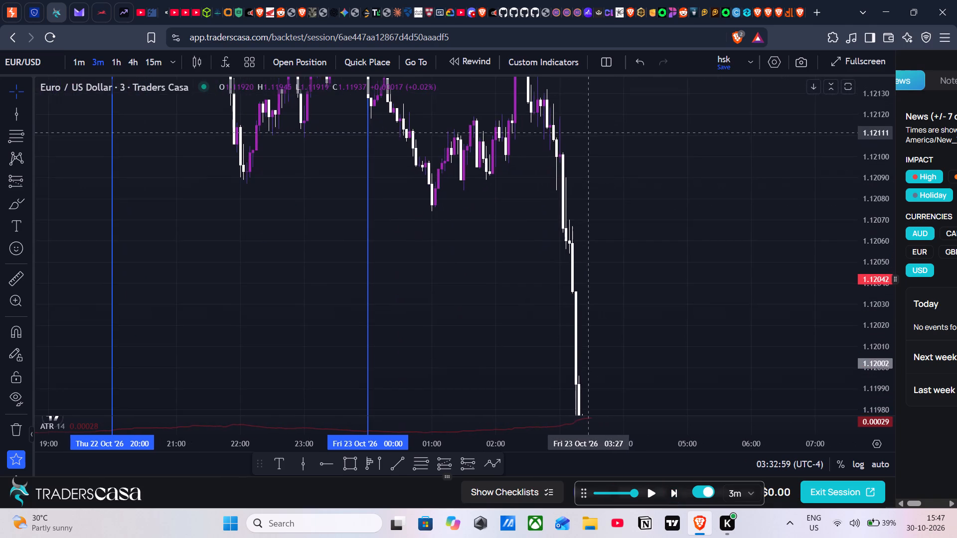
pyautogui.moveTo(588, 133); pyautogui.dragTo(755, 364)
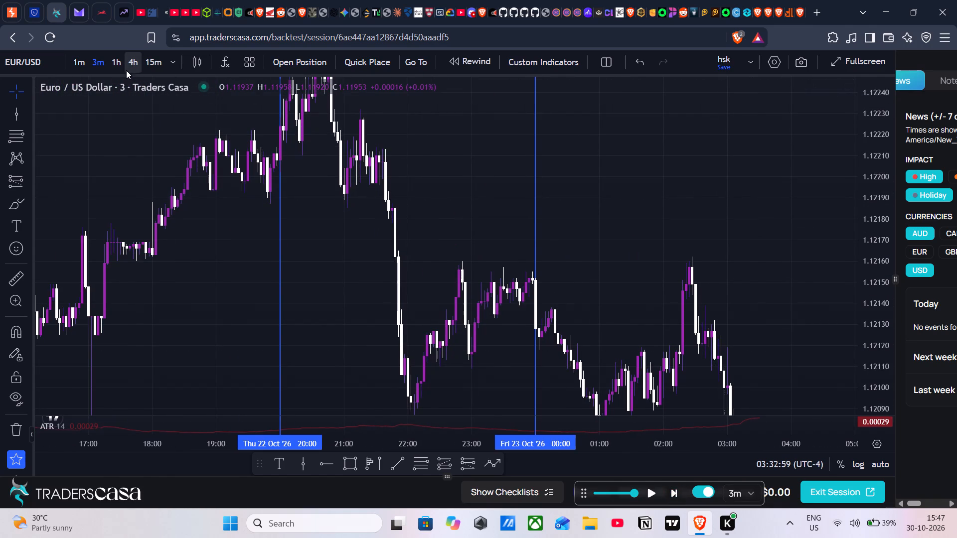
pyautogui.click(109, 67)
pyautogui.scroll(-1, 410, 259)
pyautogui.scroll(10, 504, 243)
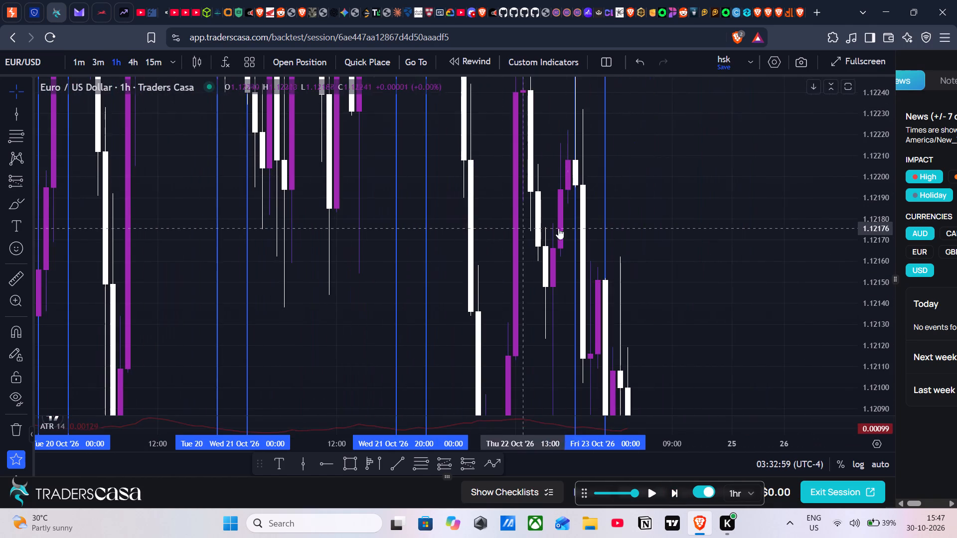
pyautogui.moveTo(667, 274); pyautogui.dragTo(637, 131)
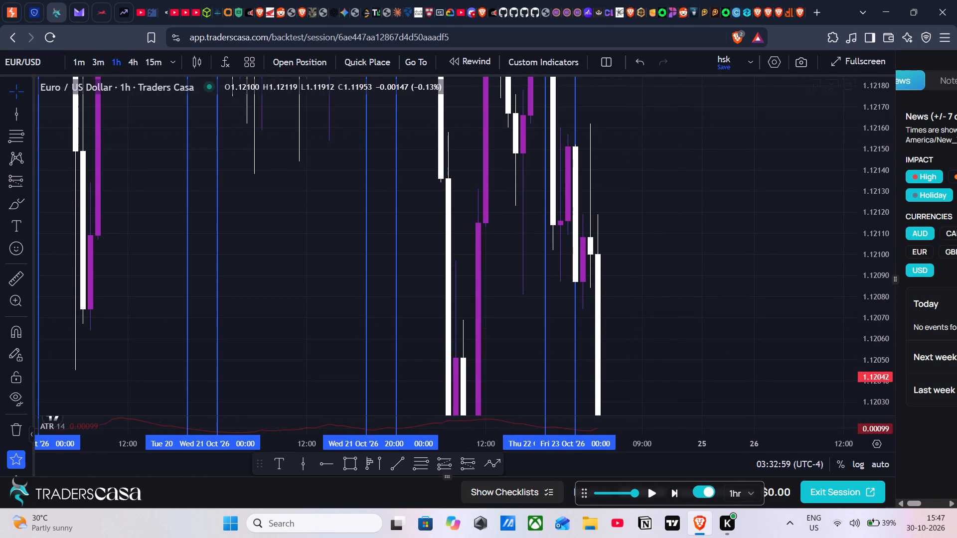
pyautogui.moveTo(881, 136); pyautogui.dragTo(880, 331)
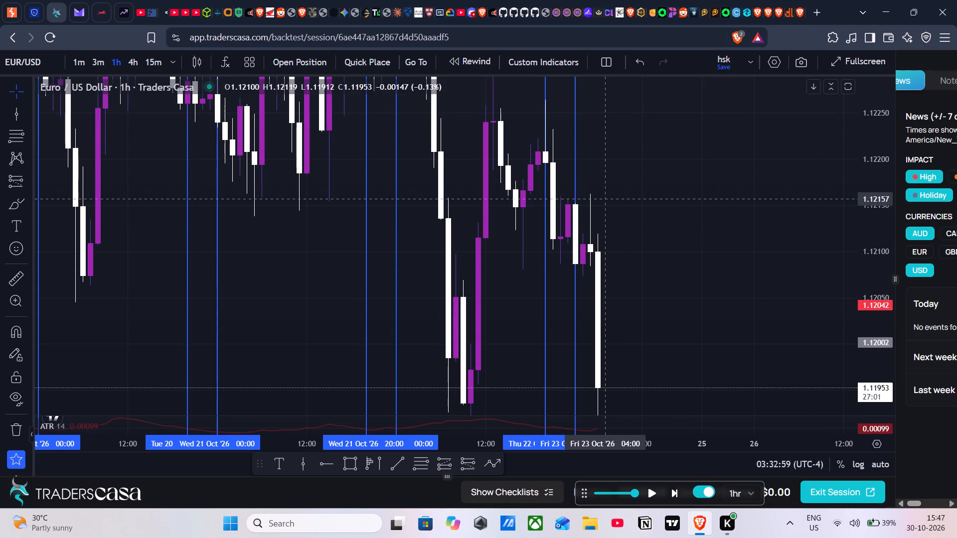
pyautogui.moveTo(614, 178); pyautogui.dragTo(626, 237)
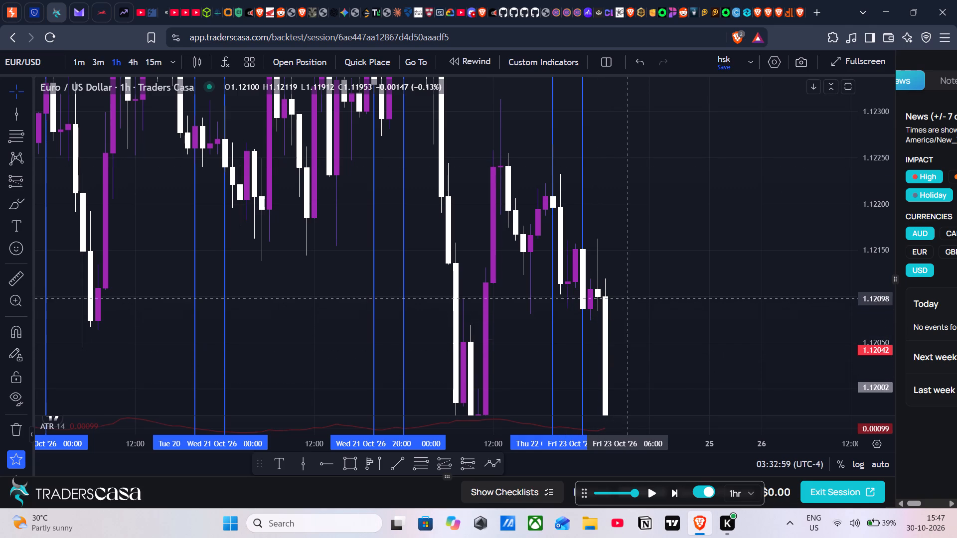
pyautogui.moveTo(610, 220); pyautogui.dragTo(571, 134)
pyautogui.click(650, 490)
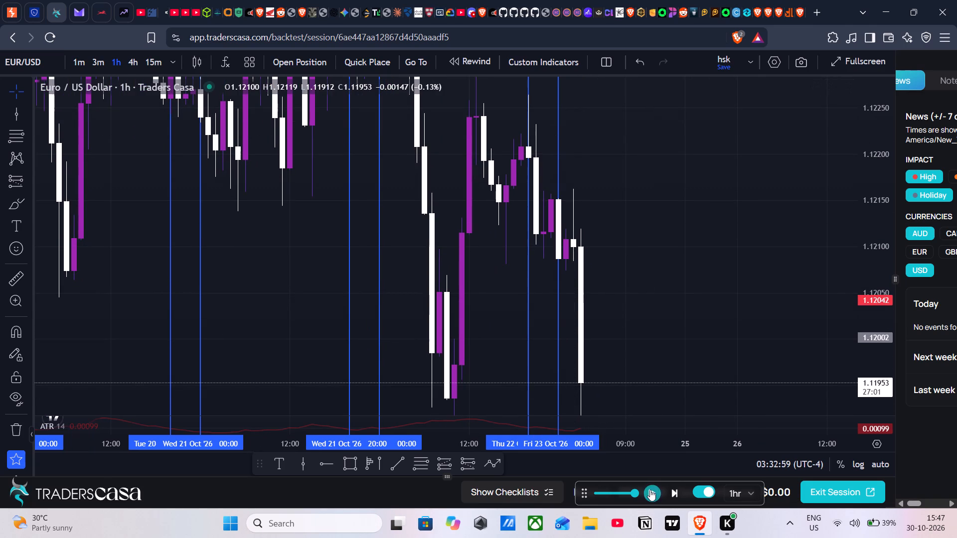
pyautogui.click(650, 490)
pyautogui.moveTo(660, 226); pyautogui.dragTo(681, 328)
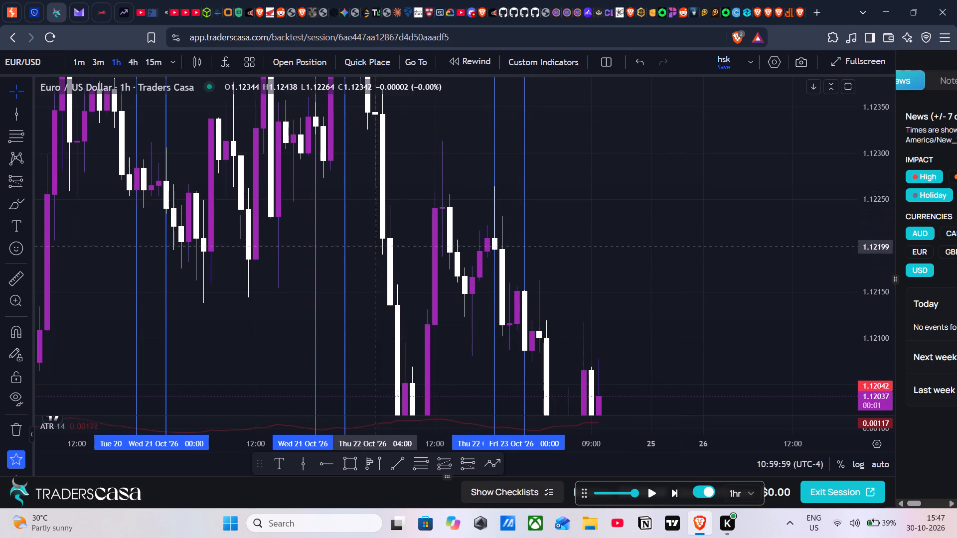
# Draw a rectangle zone from about 1.12268 to 1.12244, spanning Thu 22 Oct 05:00 to Fri 23 Oct 12:00.
pyautogui.click(340, 467)
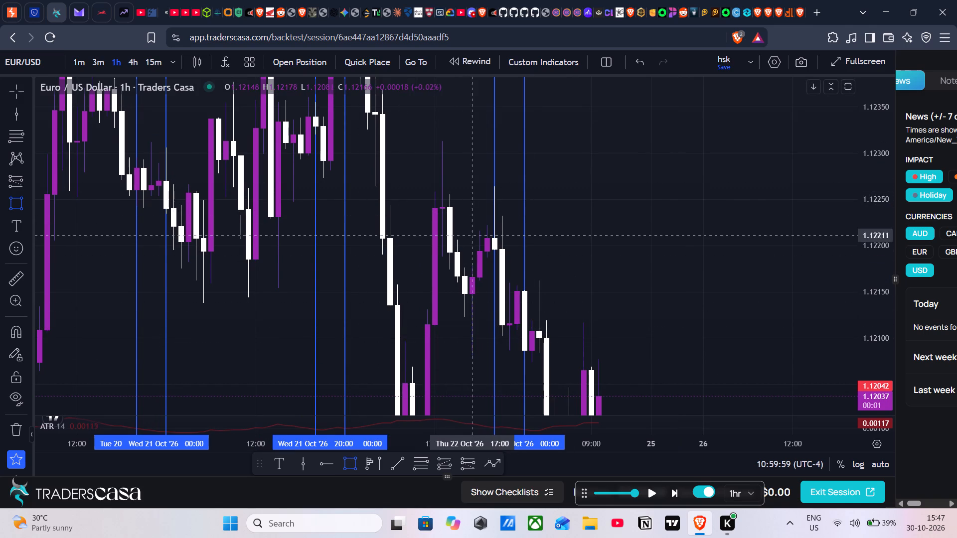
pyautogui.click(383, 183)
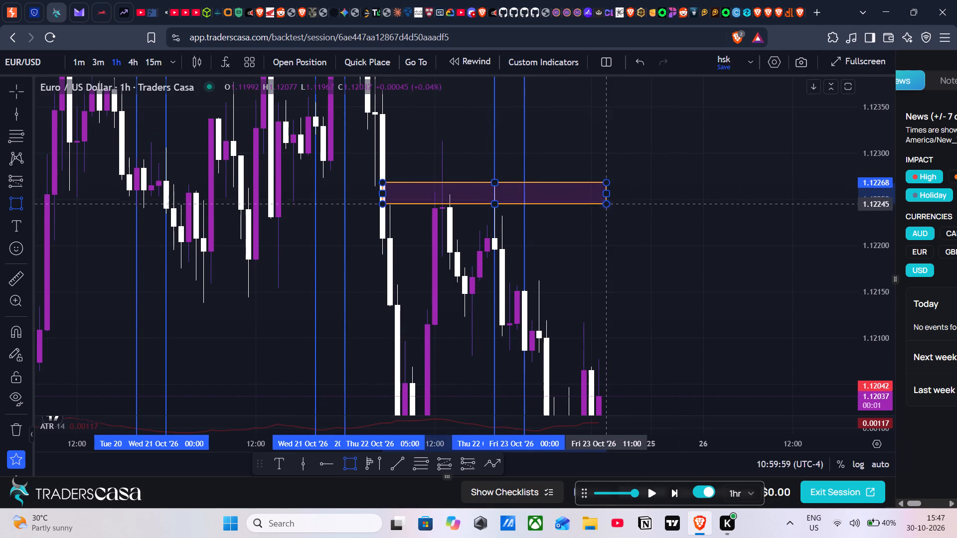
pyautogui.click(615, 204)
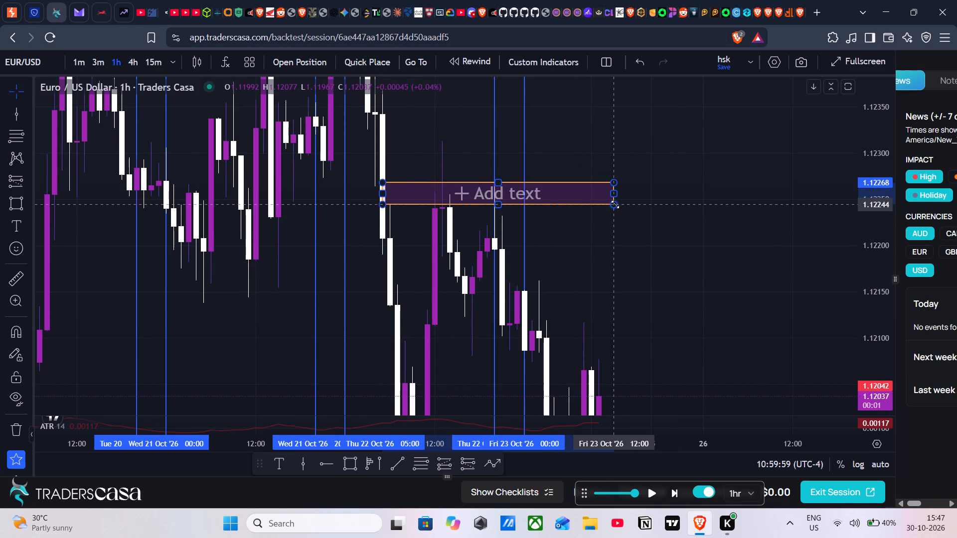
# On the 3-minute chart, place a short position with its entry at about 1.12004 at Fri 23 Oct 04:21.
pyautogui.click(95, 68)
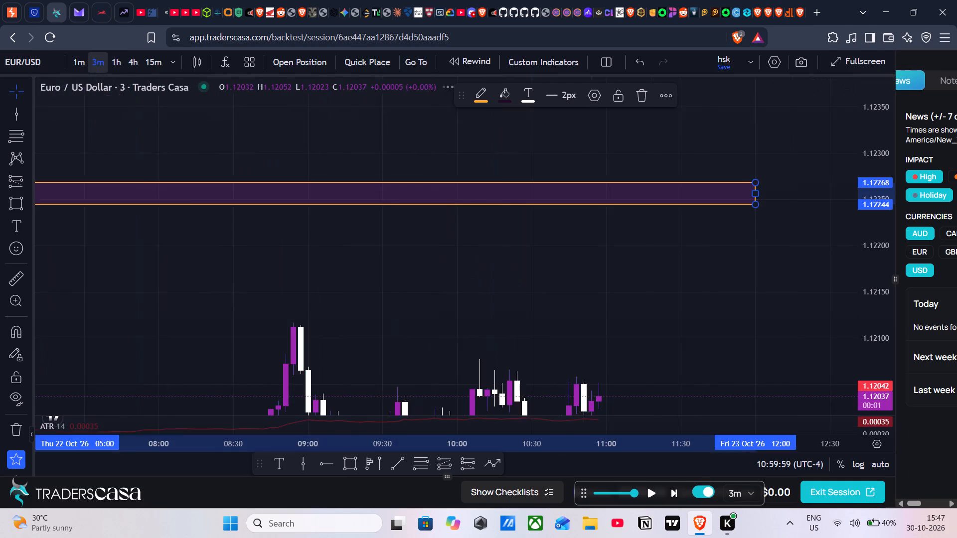
pyautogui.scroll(-5, 162, 153)
pyautogui.scroll(-5, 220, 208)
pyautogui.scroll(-5, 298, 262)
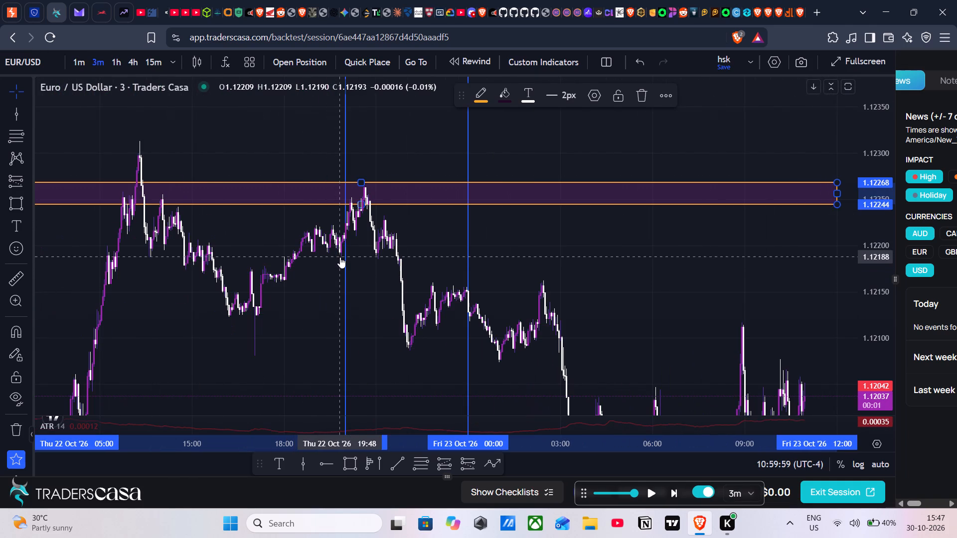
pyautogui.scroll(2, 340, 257)
pyautogui.moveTo(480, 301); pyautogui.dragTo(480, 129)
pyautogui.scroll(9, 484, 165)
pyautogui.moveTo(417, 174); pyautogui.dragTo(956, 232)
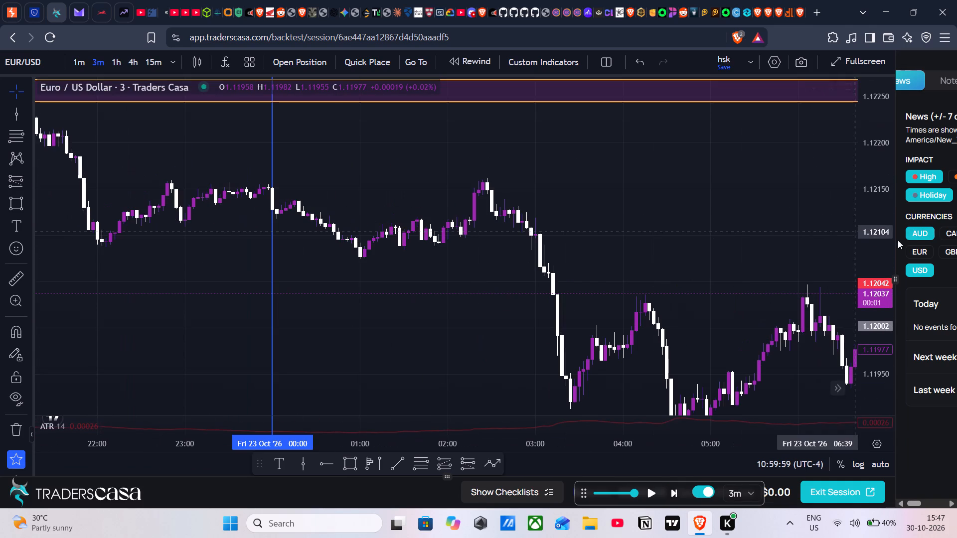
pyautogui.moveTo(888, 350); pyautogui.dragTo(888, 217)
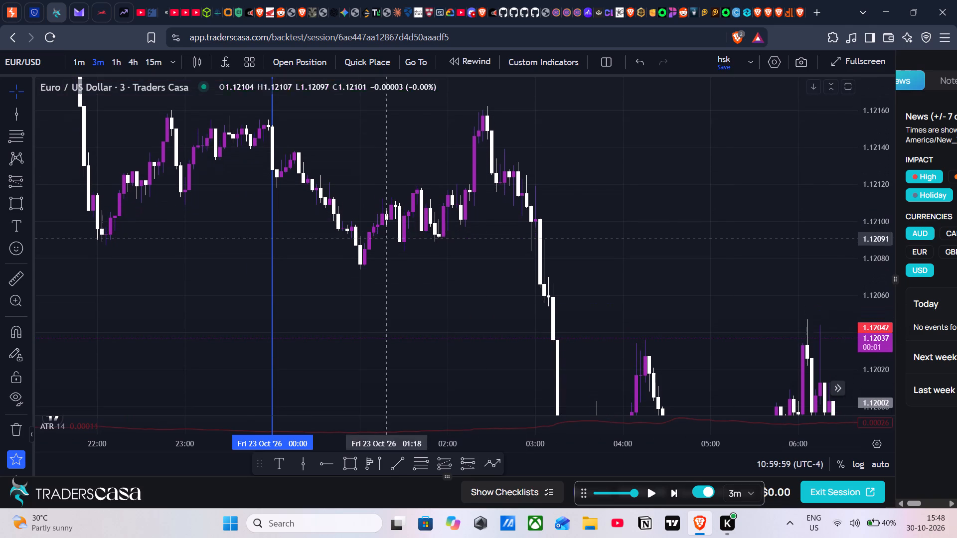
pyautogui.moveTo(559, 371); pyautogui.dragTo(537, 182)
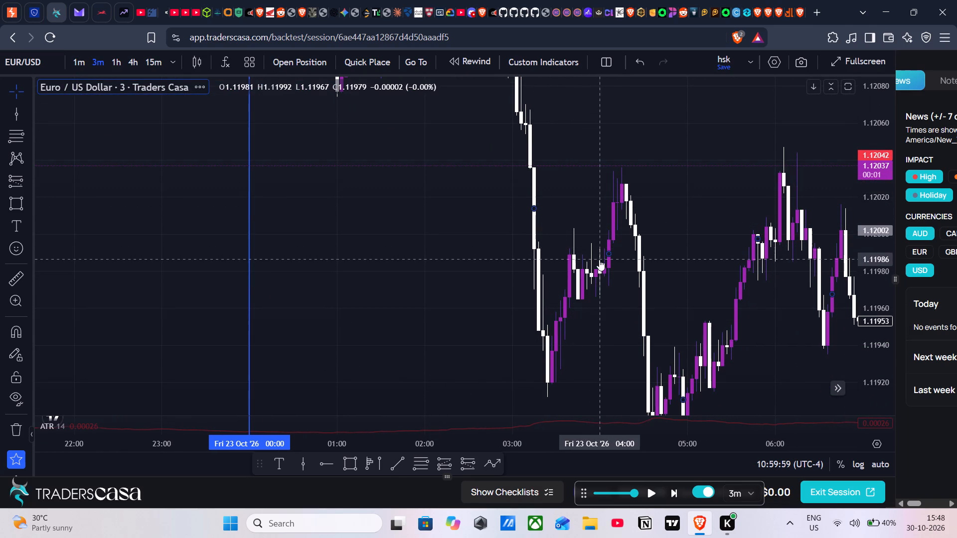
pyautogui.moveTo(623, 190); pyautogui.dragTo(484, 166)
pyautogui.click(466, 460)
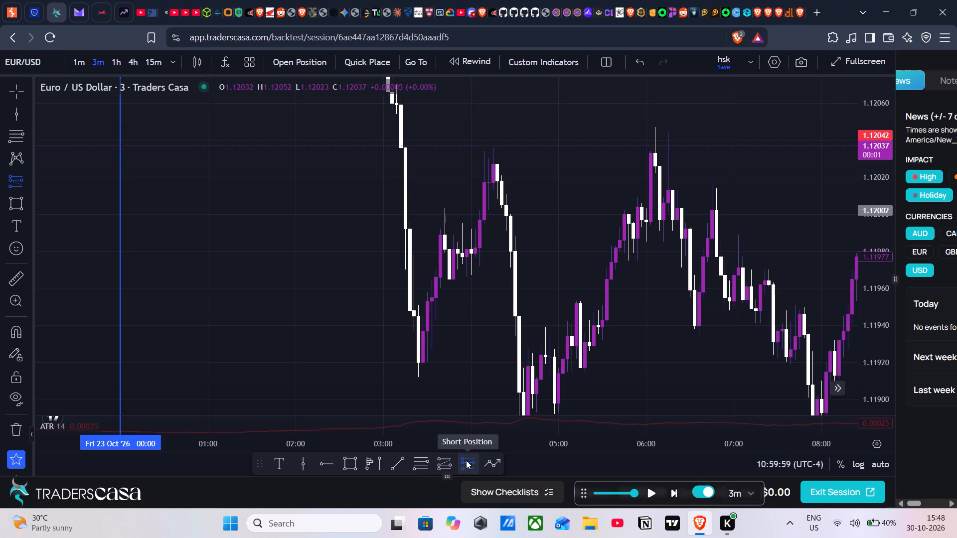
pyautogui.click(503, 208)
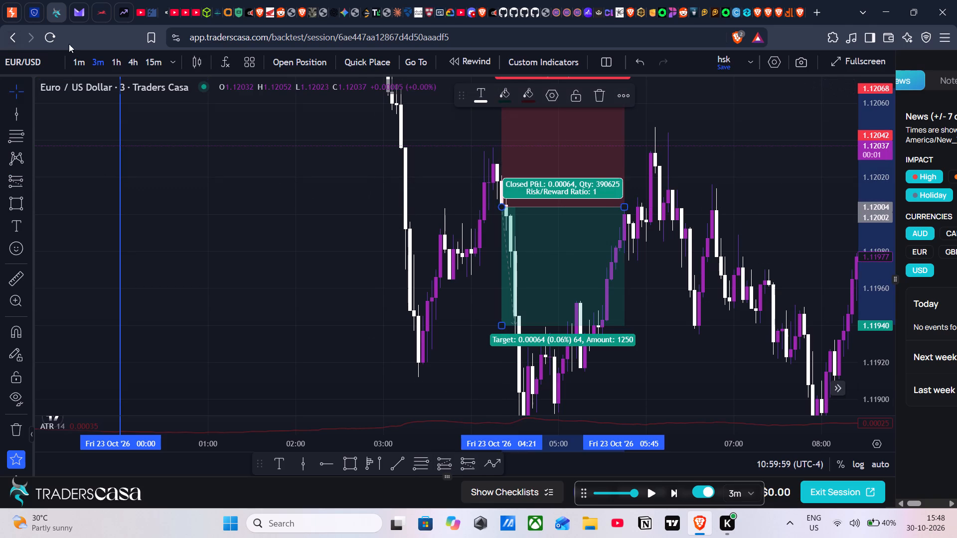
# On the 1-minute chart, tighten the short position's stop to about 1.12035, just under the preceding swing high.
pyautogui.click(69, 58)
pyautogui.scroll(-9, 171, 190)
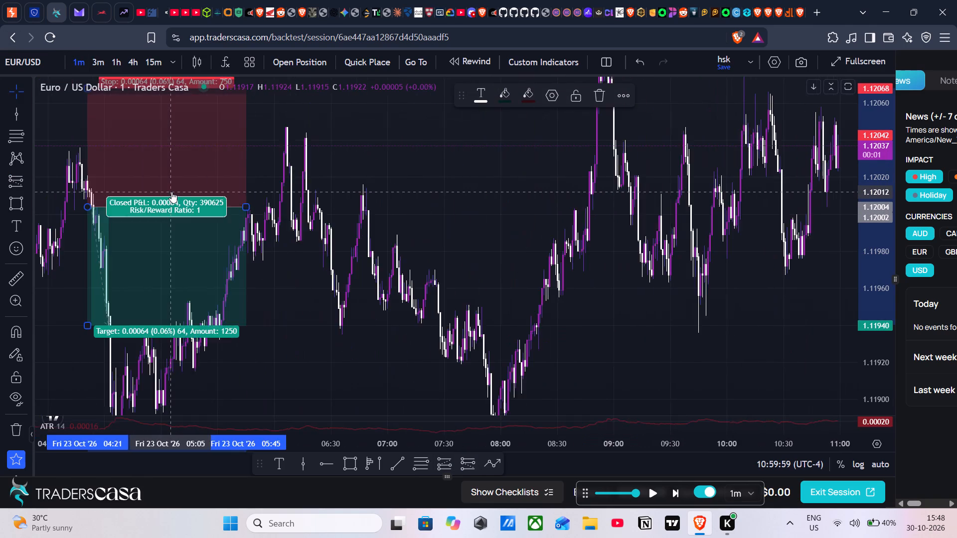
pyautogui.scroll(-4, 171, 192)
pyautogui.scroll(5, 249, 222)
pyautogui.moveTo(337, 250); pyautogui.dragTo(809, 263)
pyautogui.scroll(5, 779, 263)
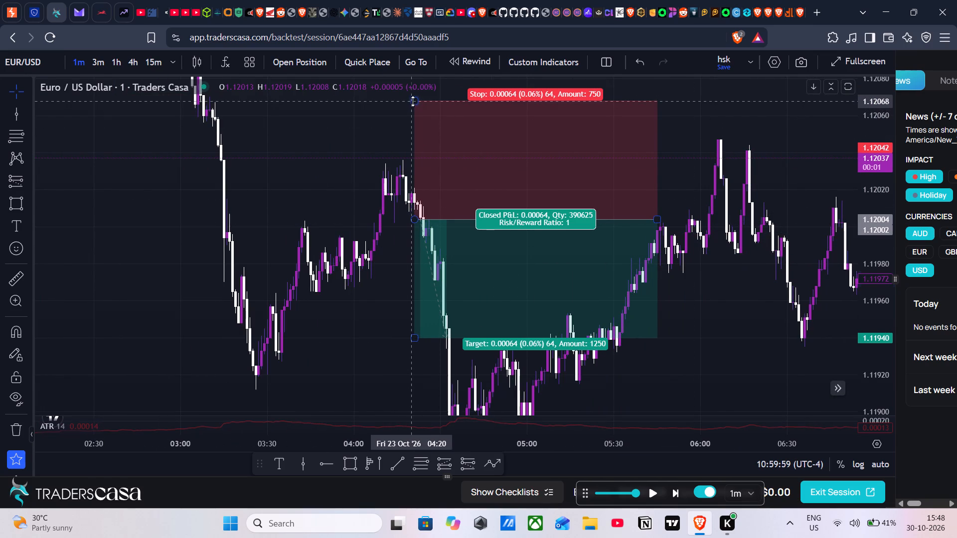
pyautogui.moveTo(413, 101); pyautogui.dragTo(435, 163)
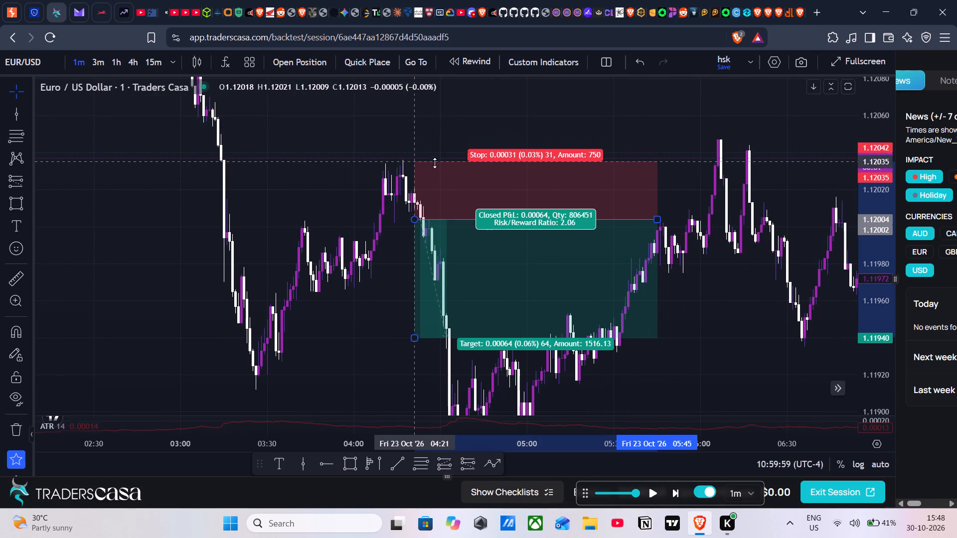
pyautogui.moveTo(435, 163); pyautogui.dragTo(456, 164)
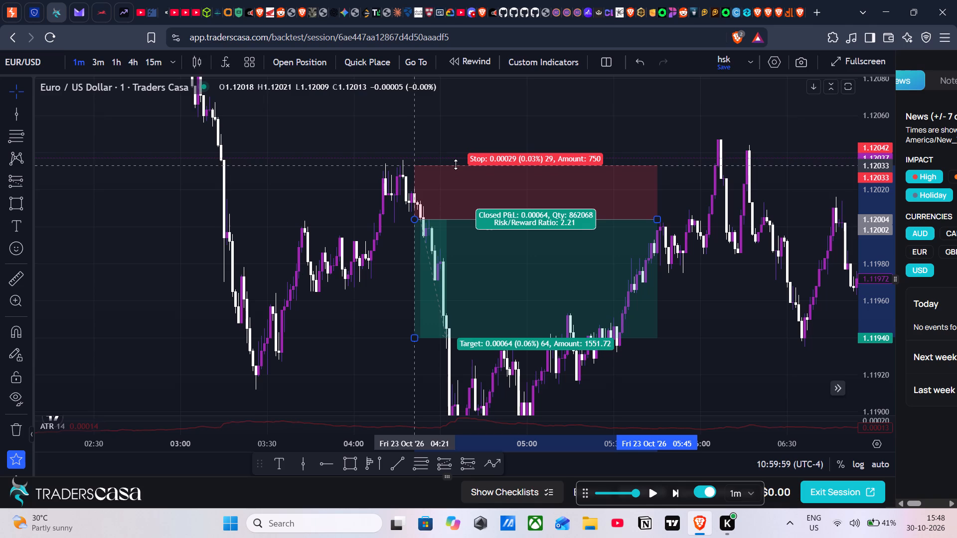
pyautogui.moveTo(456, 164); pyautogui.dragTo(463, 162)
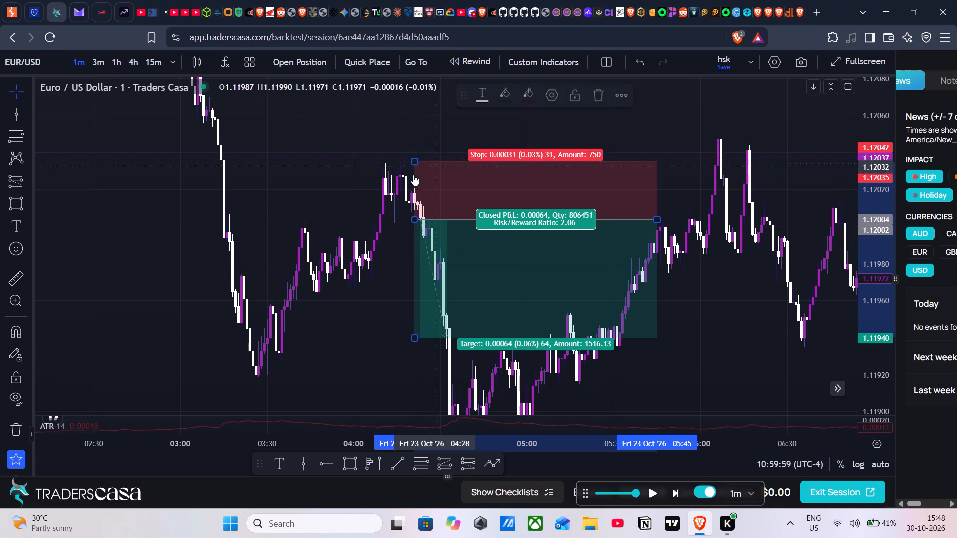
# Extend the short position's target down to about 1.11849 for a risk/reward ratio of 5.
pyautogui.moveTo(284, 226); pyautogui.dragTo(278, 114)
pyautogui.moveTo(413, 232); pyautogui.dragTo(461, 366)
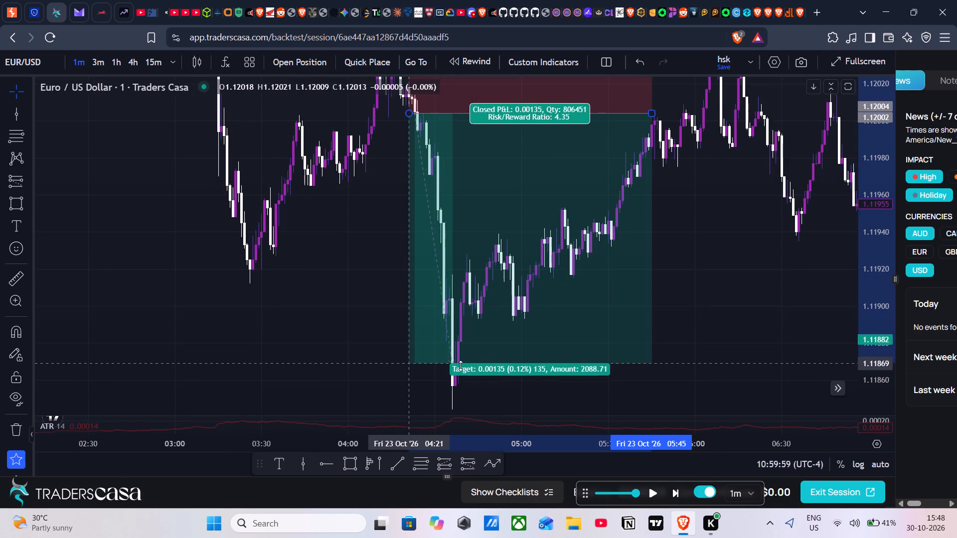
pyautogui.moveTo(461, 366); pyautogui.dragTo(489, 404)
pyautogui.moveTo(710, 269); pyautogui.dragTo(745, 195)
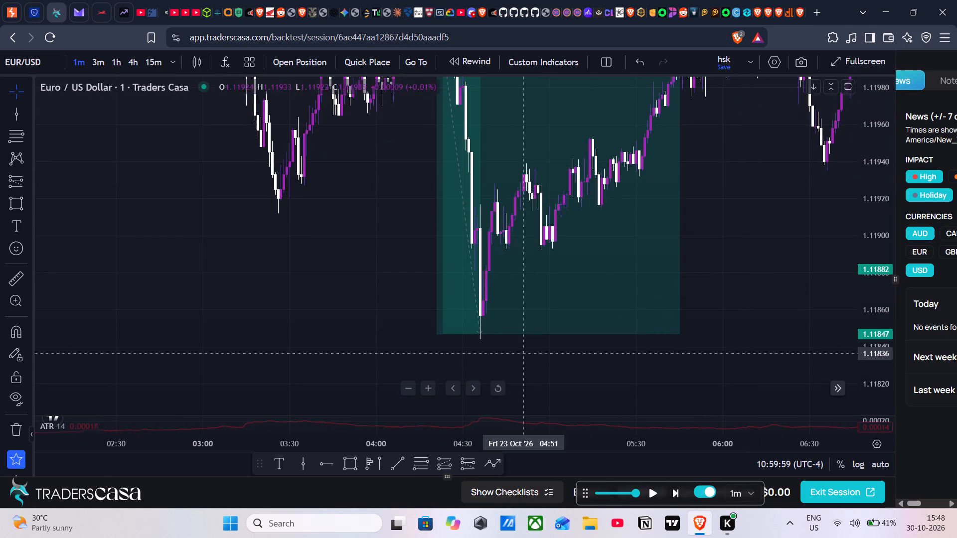
pyautogui.moveTo(436, 334); pyautogui.dragTo(446, 332)
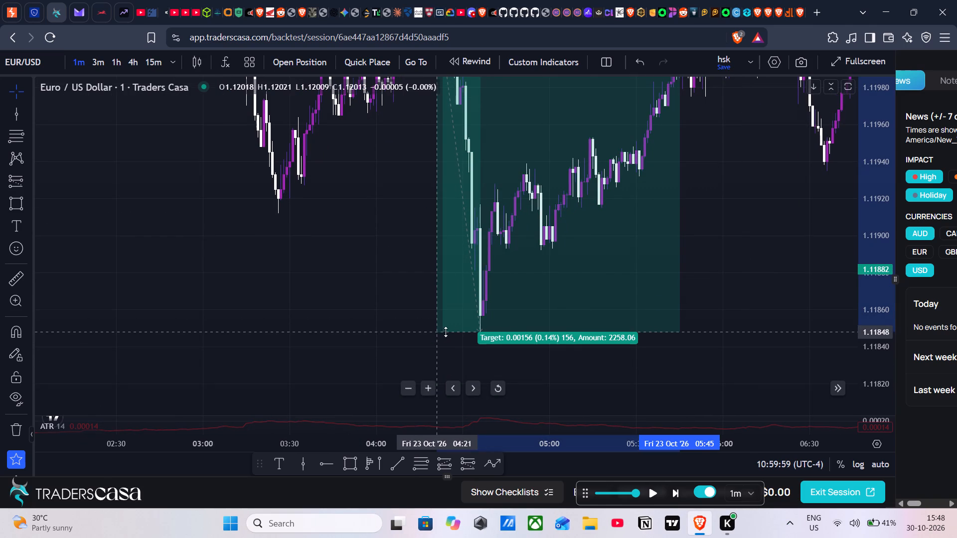
pyautogui.moveTo(446, 332); pyautogui.dragTo(449, 330)
pyautogui.moveTo(714, 207); pyautogui.dragTo(680, 384)
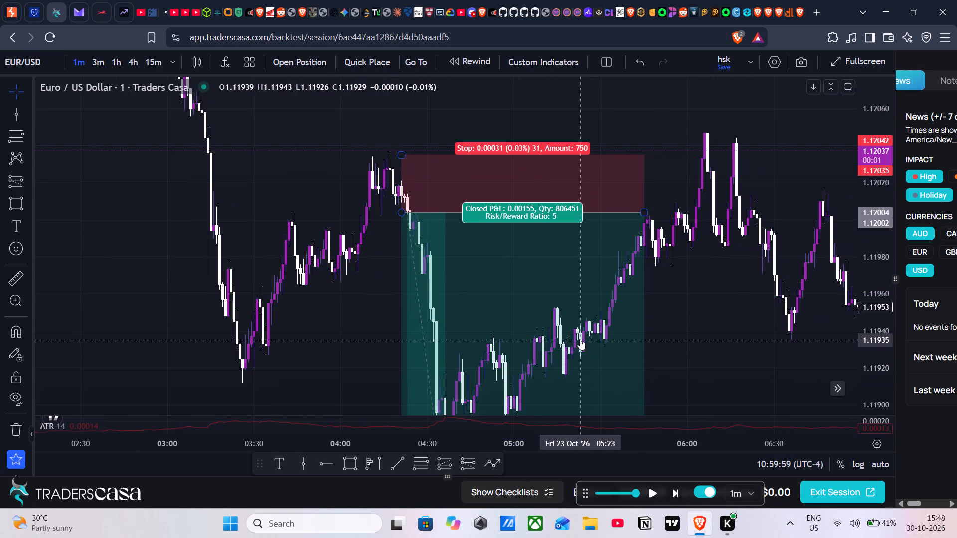
# Return to the 1-hour chart and bring the latest Fri 23 Oct candles into view.
pyautogui.click(122, 60)
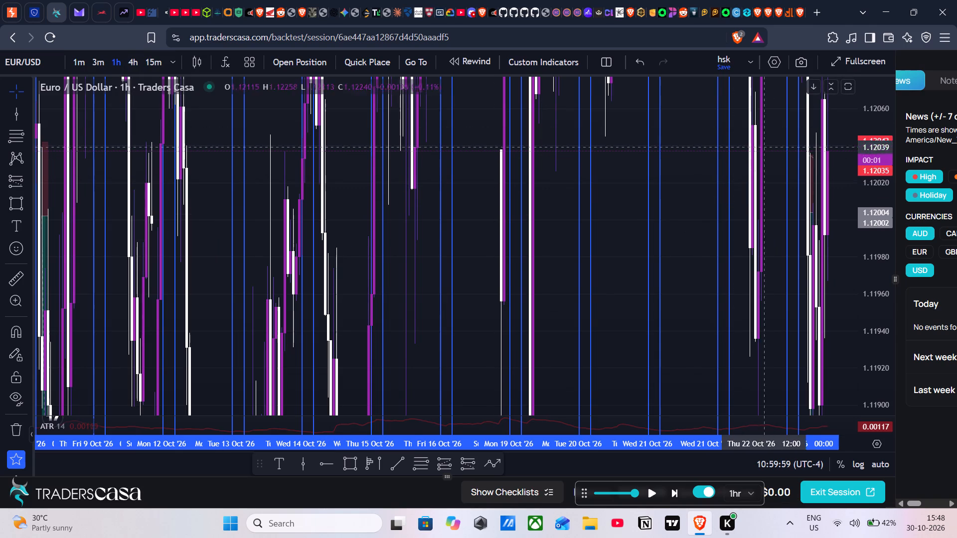
pyautogui.moveTo(879, 108); pyautogui.dragTo(859, 304)
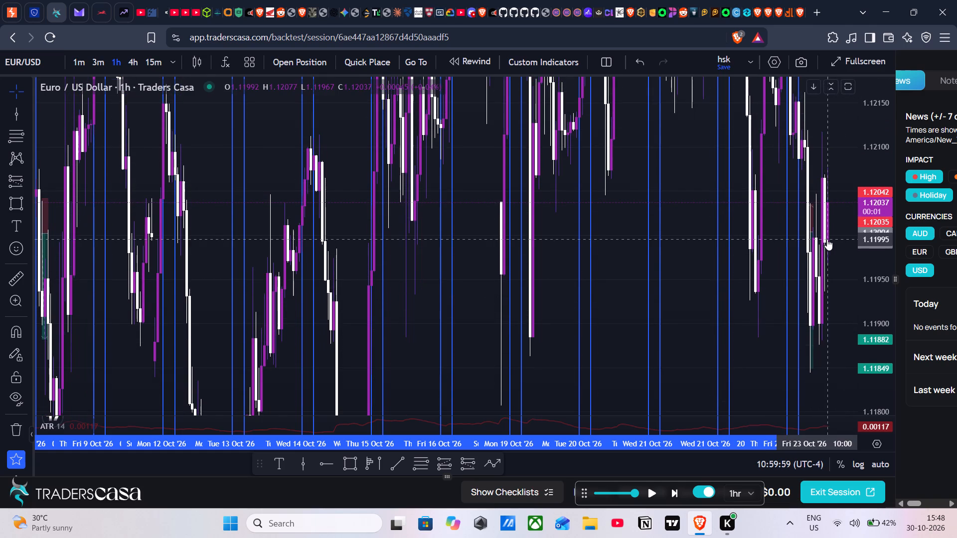
pyautogui.moveTo(827, 239); pyautogui.dragTo(506, 229)
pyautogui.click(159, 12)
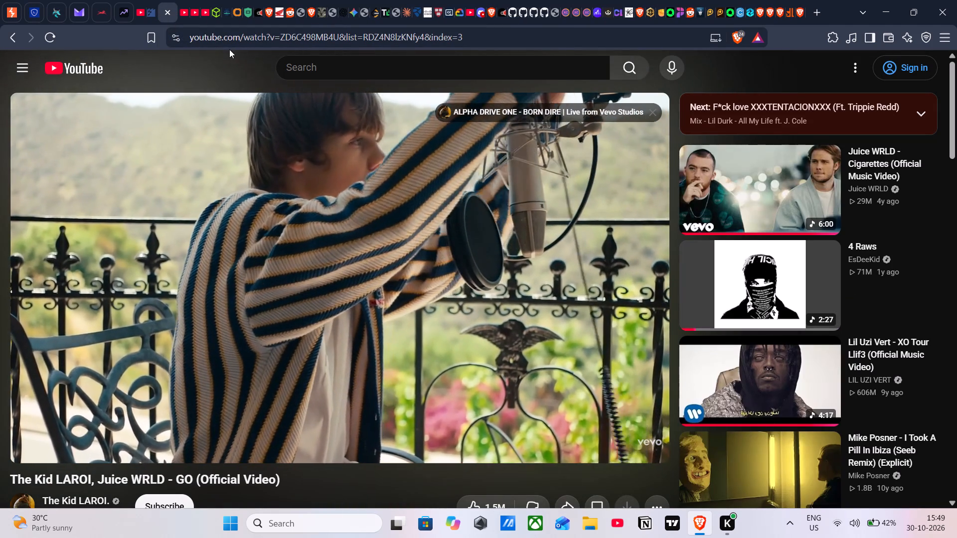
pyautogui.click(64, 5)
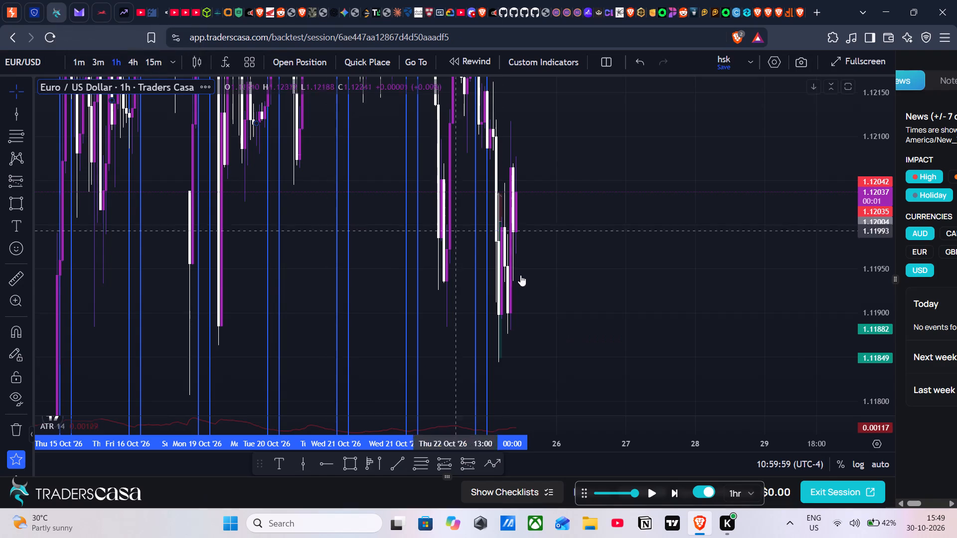